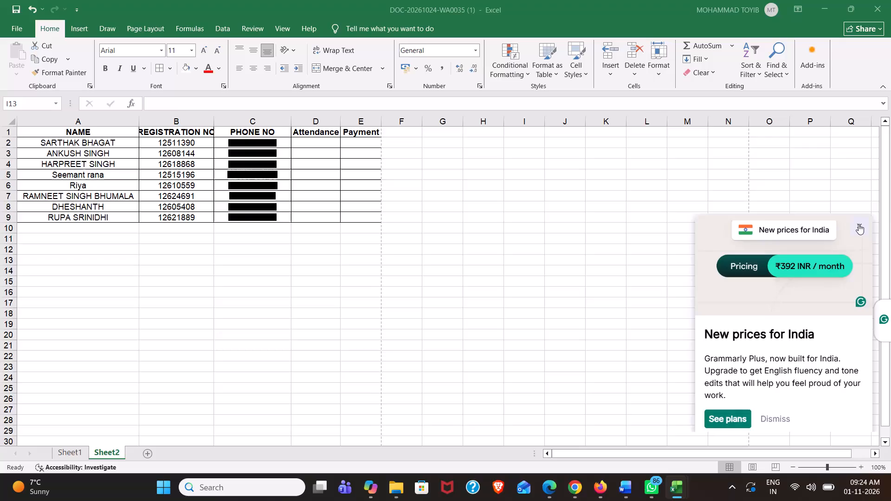
Dismiss the Grammarly pricing pop-up covering the worksheet.
left_click(859, 224)
left_click(668, 196)
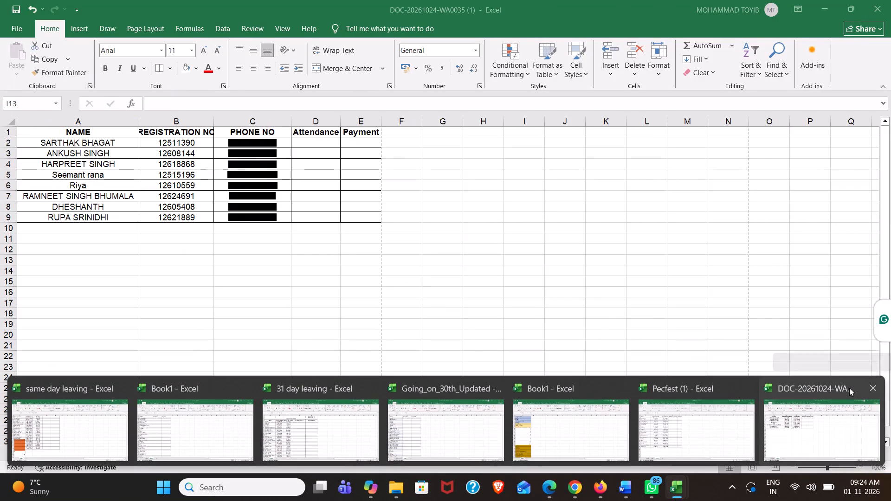
Close the DOC-20261024-WA0035 (1) workbook, saving its changes under the existing file name and location.
left_click(867, 386)
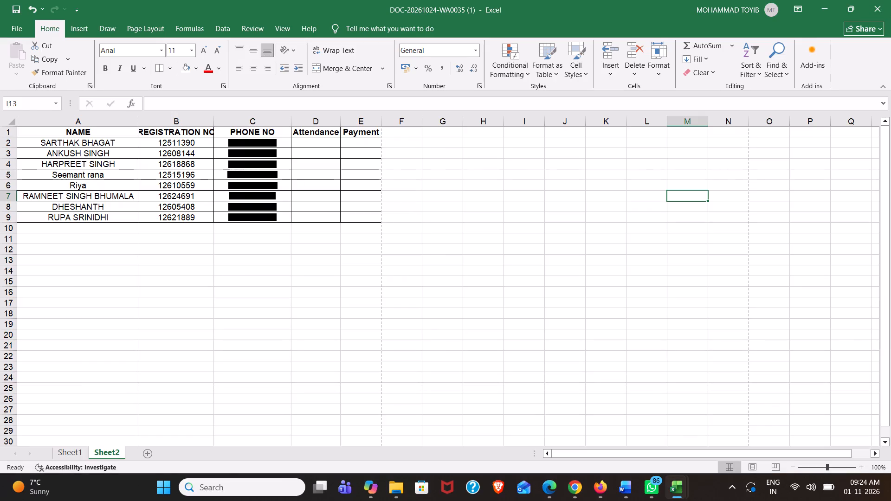
left_click(875, 6)
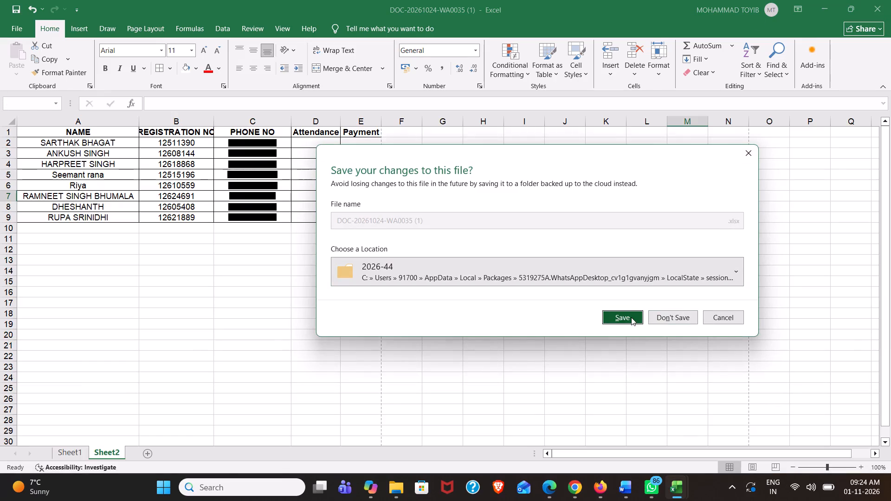
left_click(631, 317)
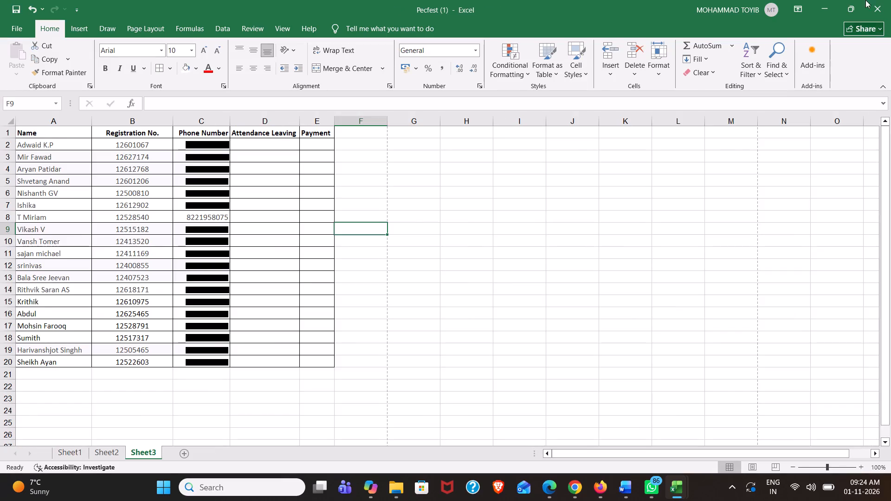
Close the Pecfest (1) workbook, saving its changes under the existing file name and location.
left_click(881, 0)
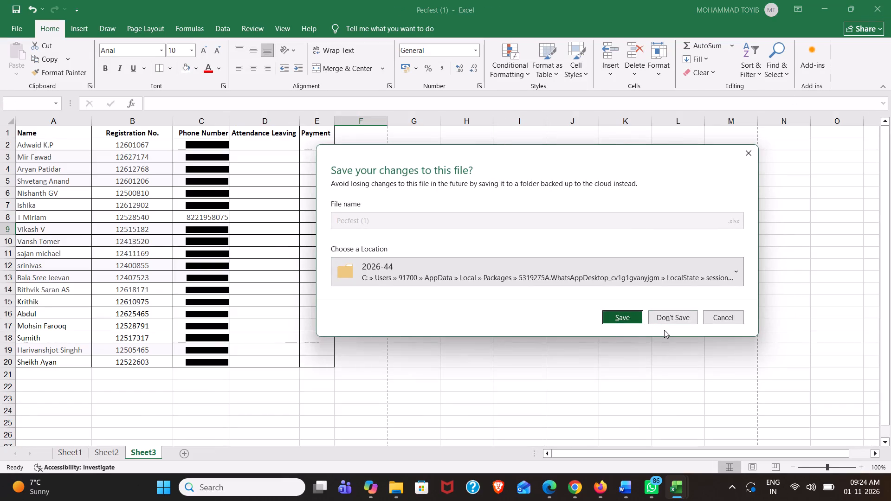
left_click(626, 319)
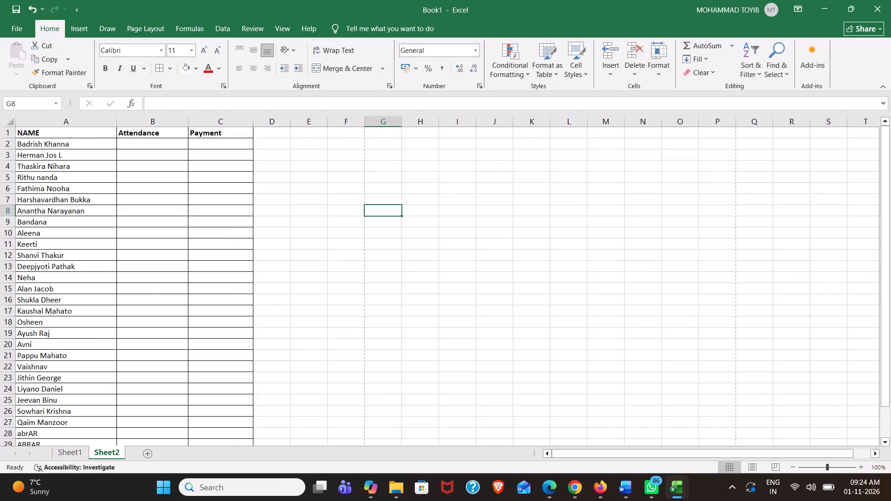
Close the Book1 workbook containing the name, attendance and payment list without saving its changes.
left_click(878, 6)
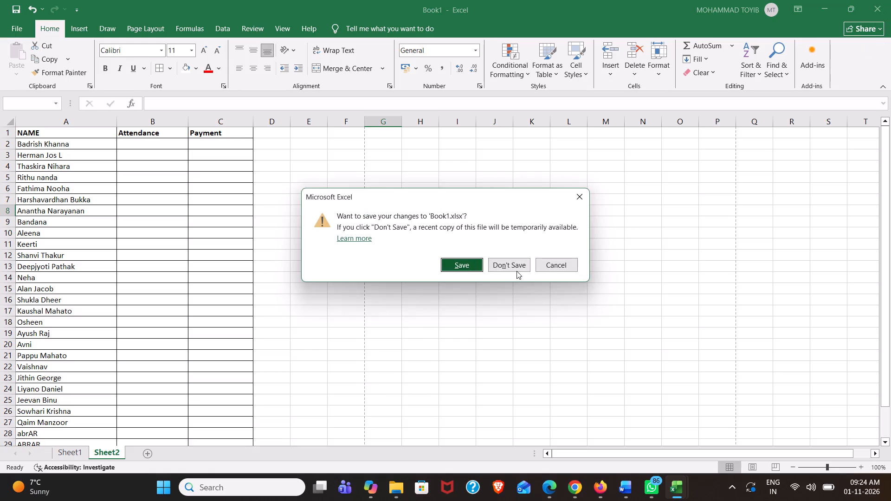
left_click(512, 265)
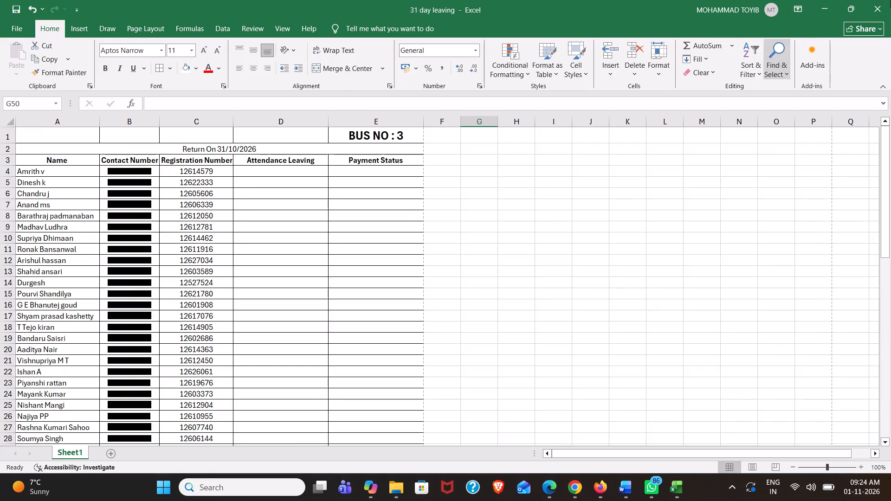
Close the 31 day leaving workbook without saving its changes.
left_click(890, 0)
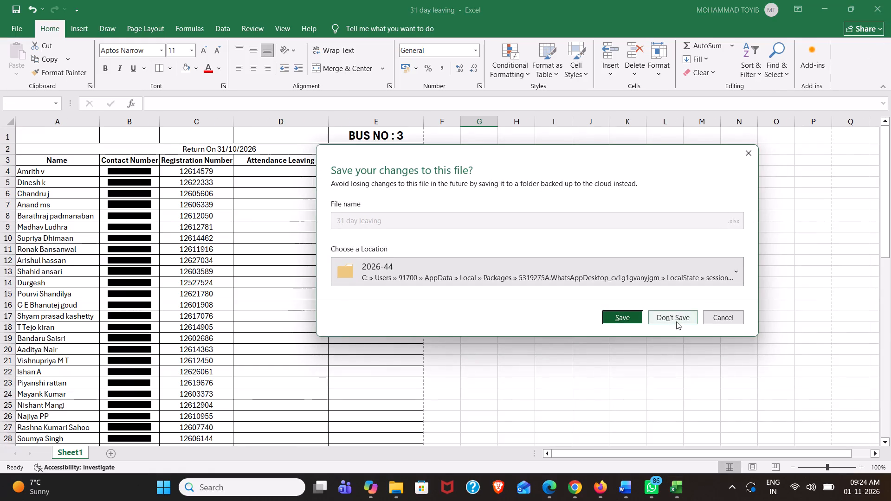
left_click(677, 319)
Close the Going_on_30th_Updated workbook.
left_click(890, 0)
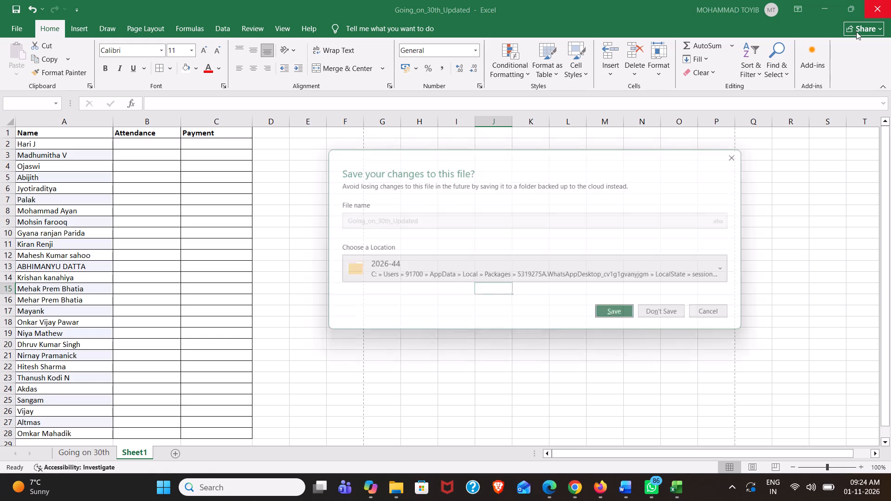
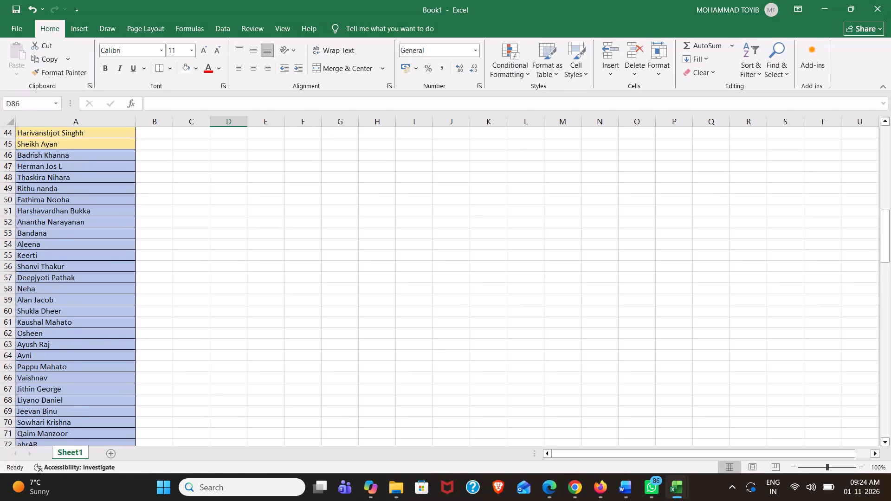
Close the Book1 workbook containing the colour-filled name list, saving its changes as Book1 in the OneDrive Documents folder.
left_click(882, 0)
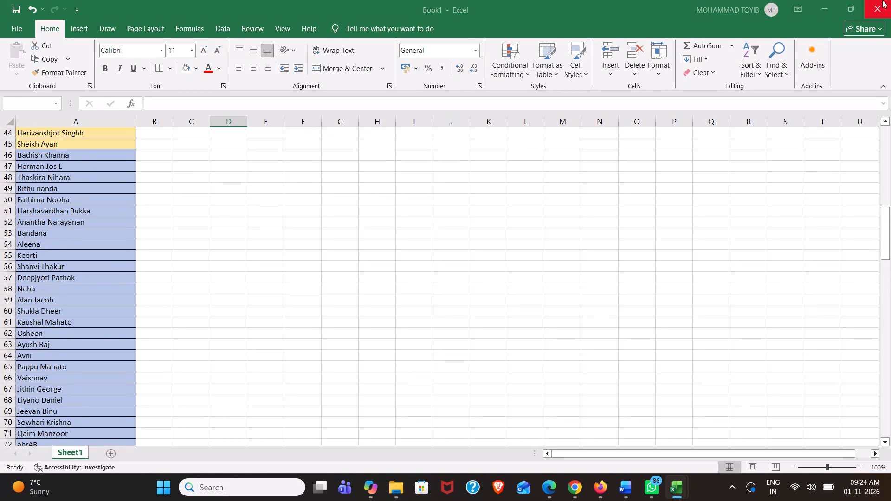
left_click(452, 303)
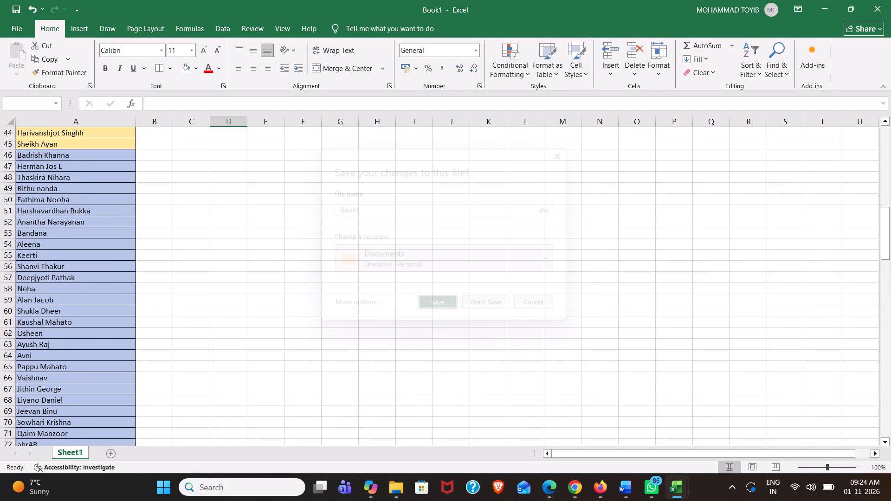
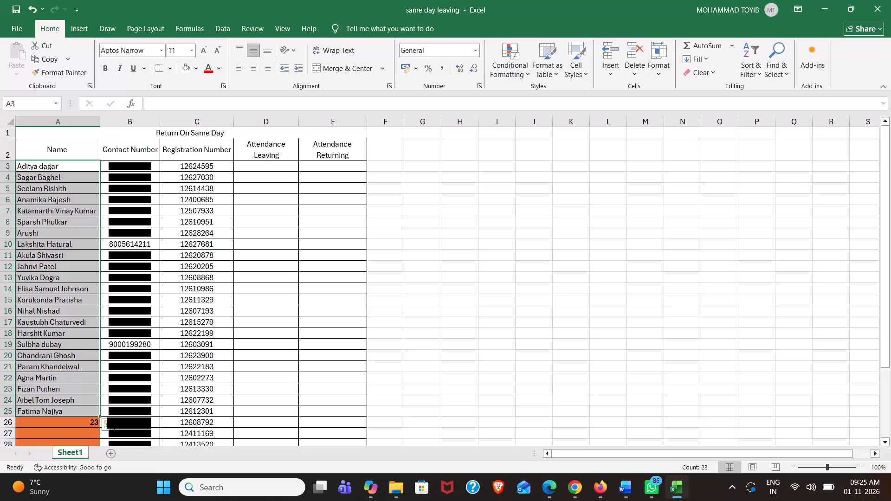
Close the same day leaving workbook containing the Return On Same Day attendance list.
scroll(756, 302, "down", 1)
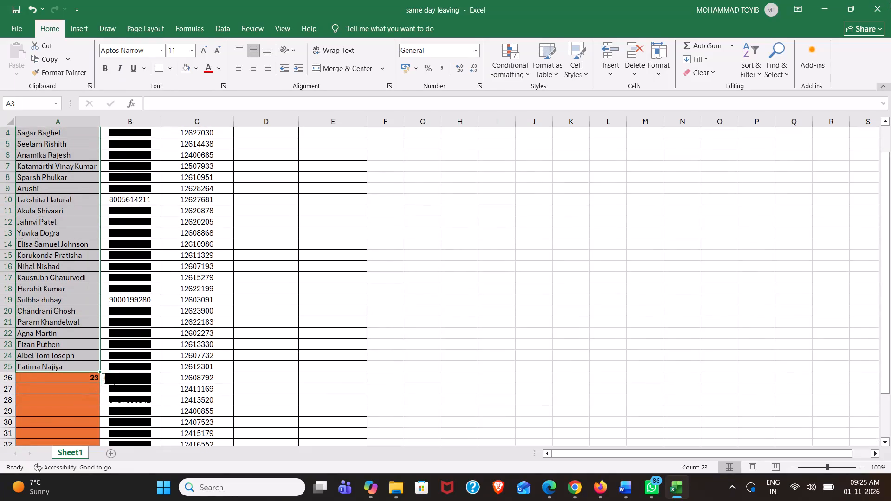
left_click(890, 0)
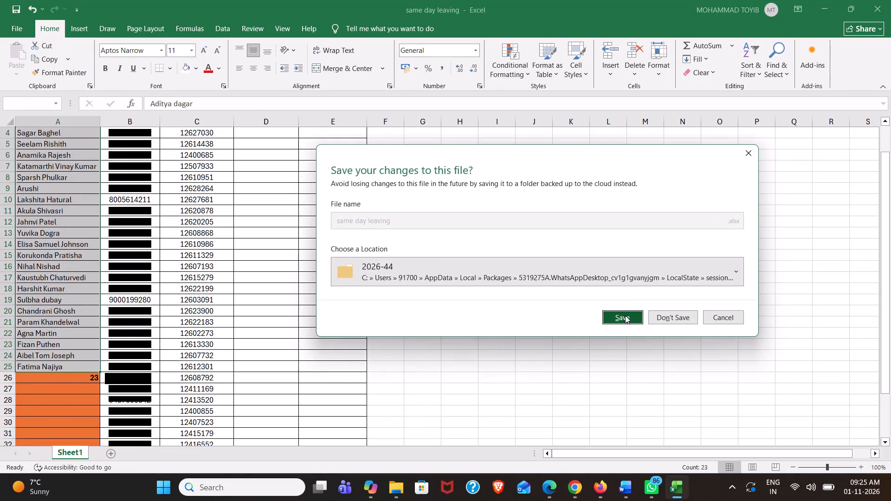
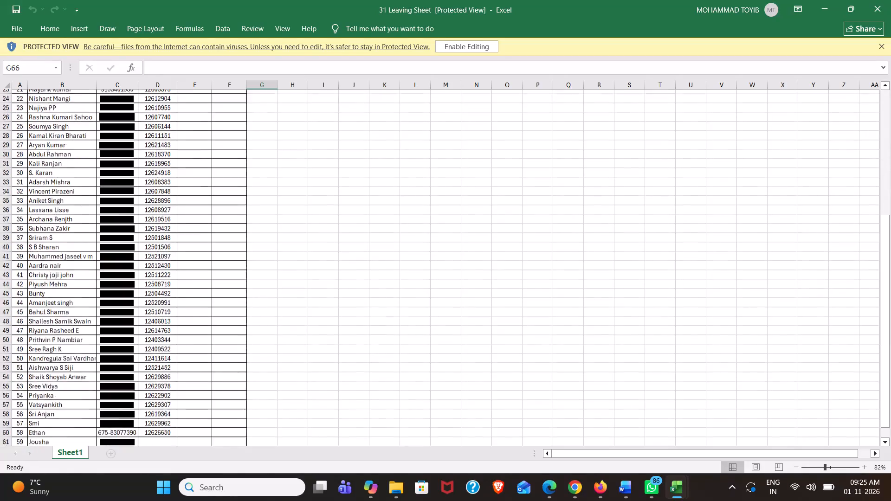
Enable editing for the protected 31 Leaving Sheet workbook.
scroll(349, 350, "up", 9)
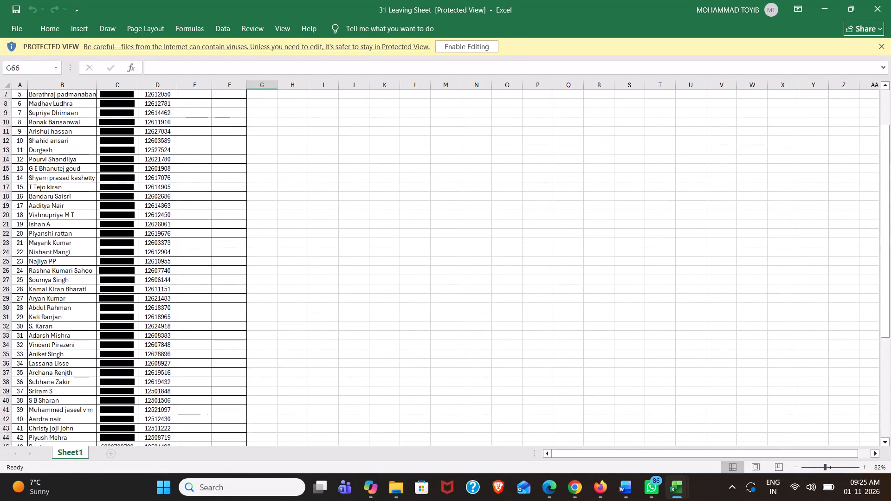
scroll(349, 350, "up", 5)
left_click(484, 44)
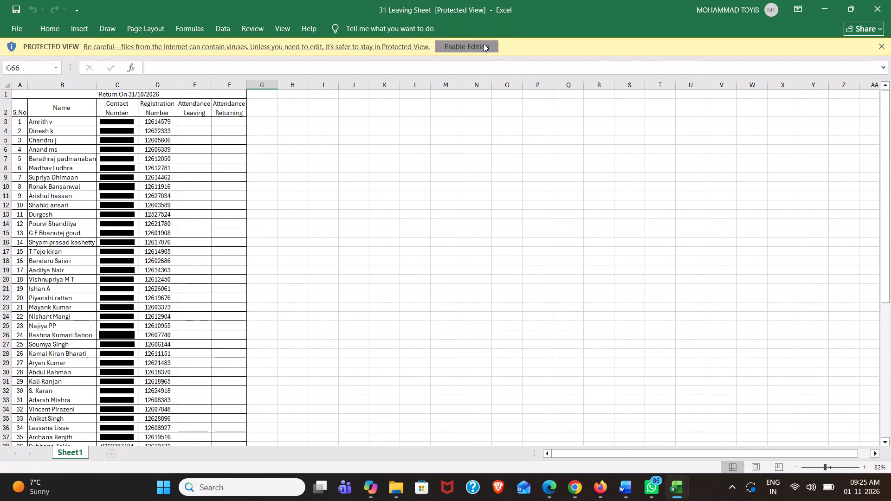
Look through the Return On 31/10/2026 list from its header to the empty rows below the last entry.
scroll(300, 286, "down", 1)
scroll(300, 286, "up", 1)
scroll(300, 286, "down", 1)
scroll(300, 286, "up", 1)
scroll(300, 286, "down", 1)
scroll(300, 286, "up", 1)
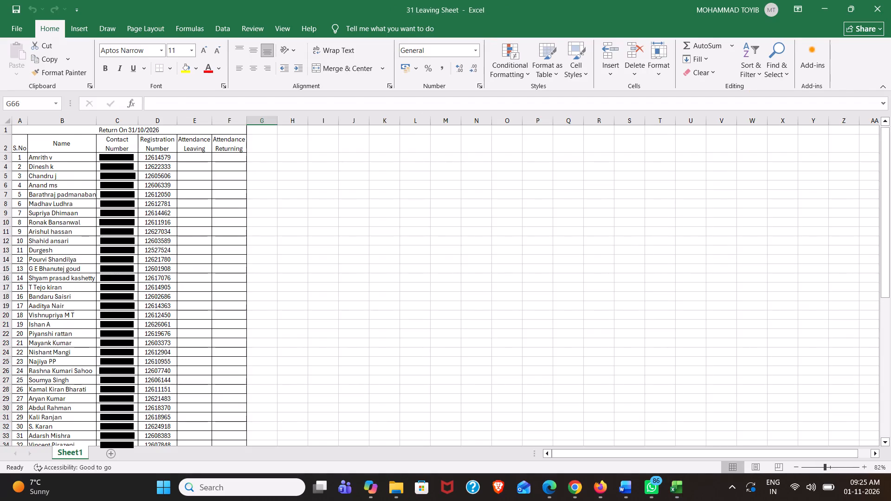
scroll(300, 286, "down", 1)
scroll(300, 286, "up", 1)
scroll(300, 286, "down", 6)
scroll(300, 286, "up", 1)
scroll(300, 286, "down", 7)
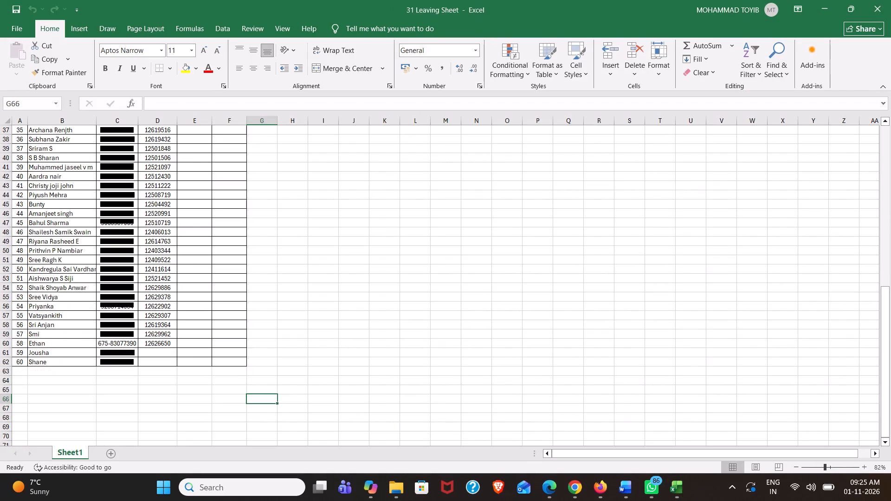
scroll(300, 286, "down", 8)
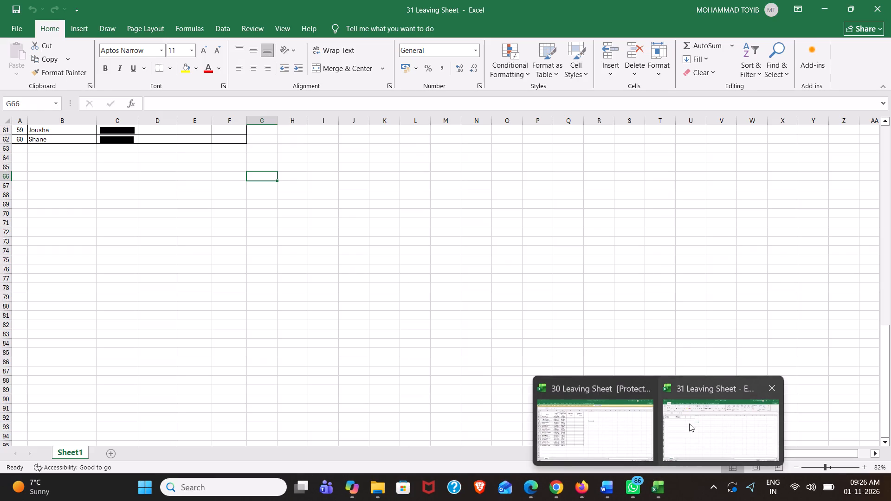
Copy all the names in 30 Leaving Sheet (B3:B23) and paste them into 31 Leaving Sheet starting at cell B67.
left_click(627, 422)
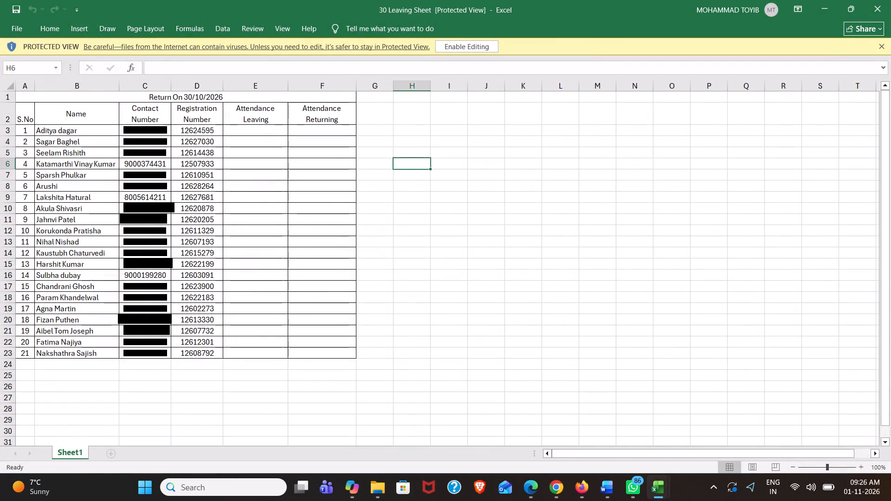
left_click_drag(72, 133, 85, 352)
key("ctrl+c")
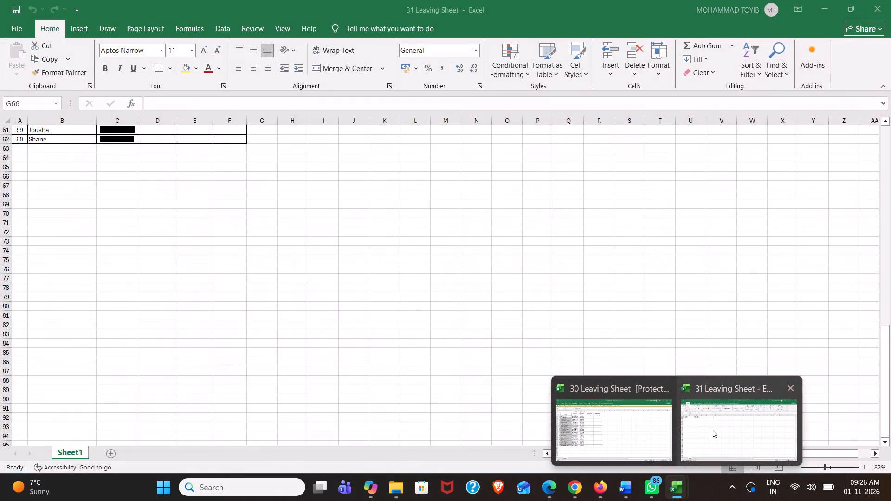
left_click(712, 430)
left_click(43, 186)
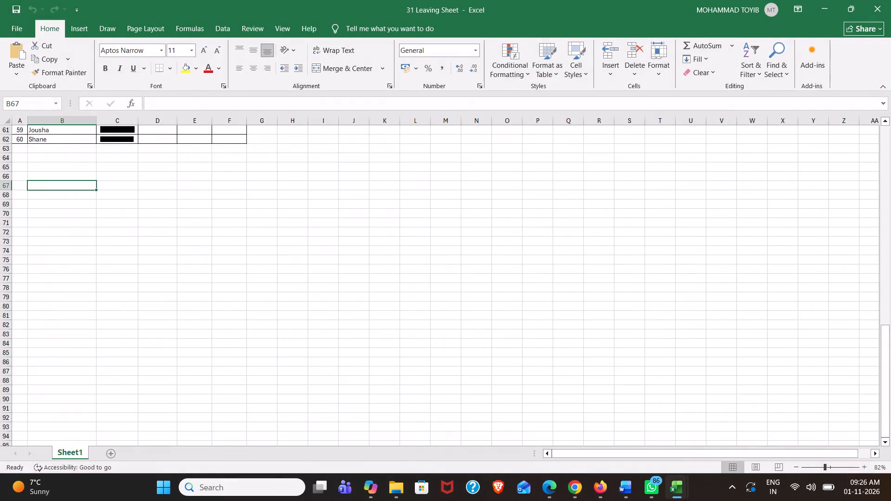
key("ctrl+v")
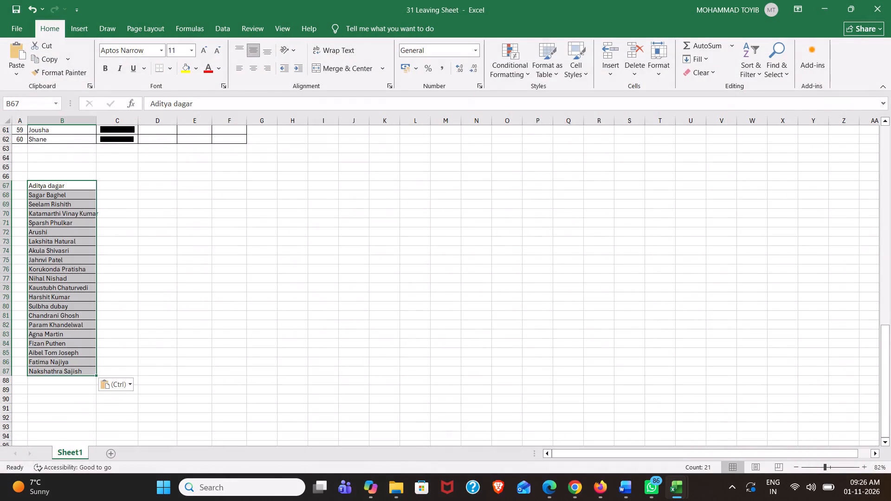
left_click(294, 266)
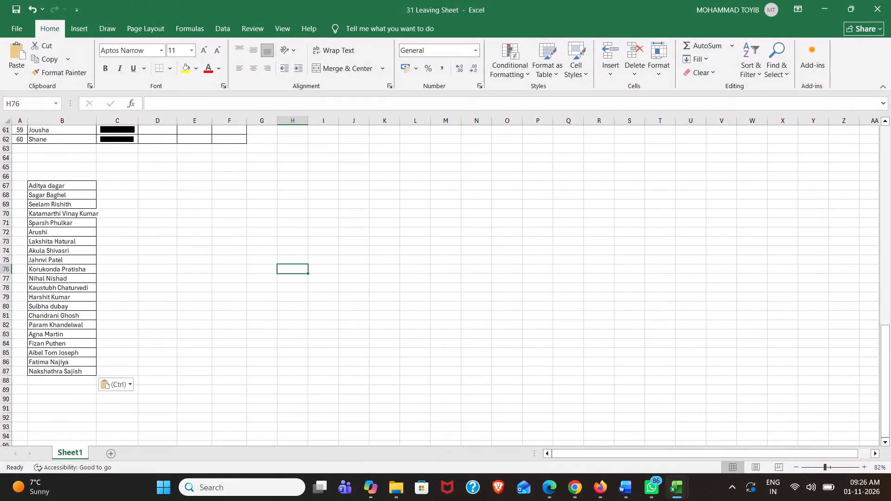
Enter serial number 61 in cell A67, beside the first pasted name.
left_click(20, 188)
type("61")
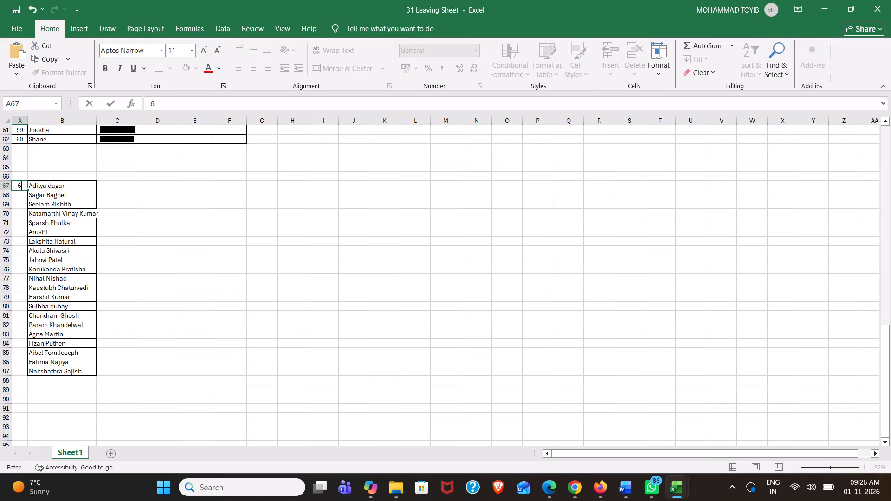
left_click(142, 215)
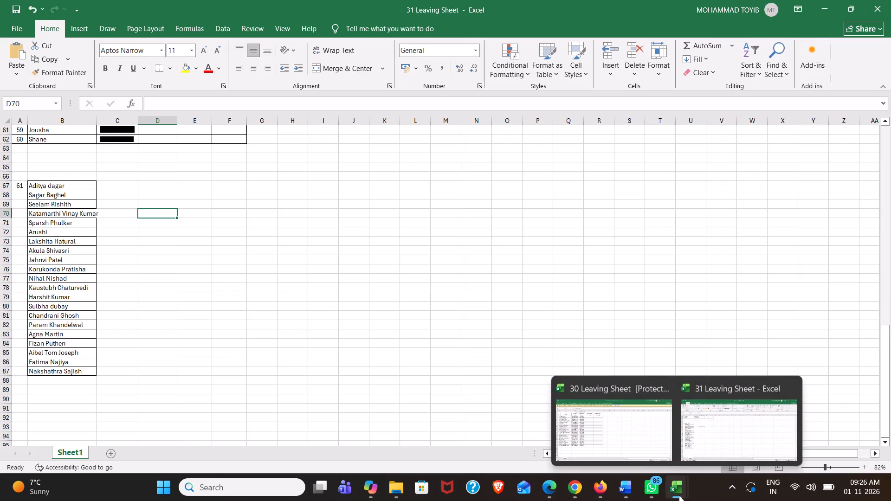
Close the 30 Leaving Sheet workbook.
left_click(663, 389)
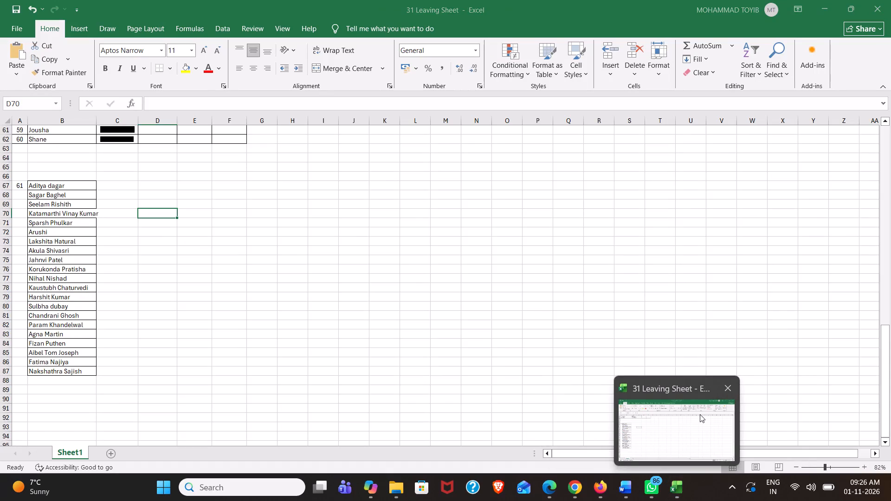
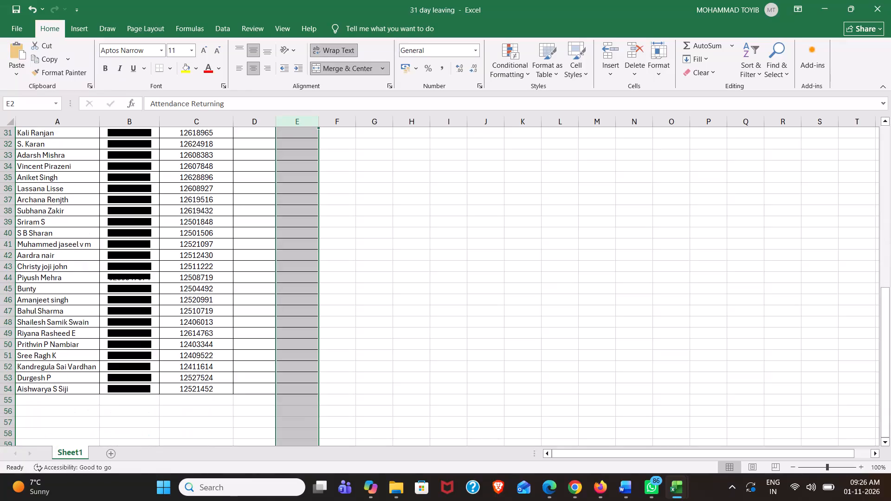
Return to the top of the 31 day leaving list and close that workbook.
scroll(346, 299, "up", 13)
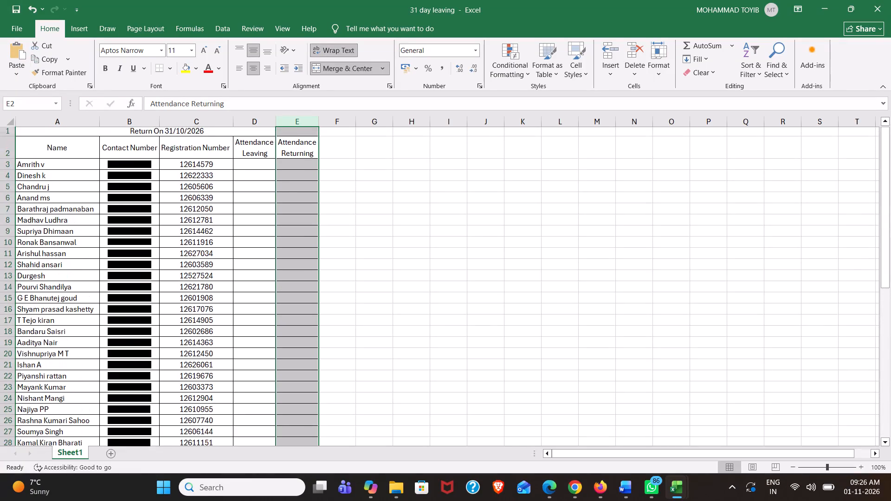
scroll(346, 299, "up", 3)
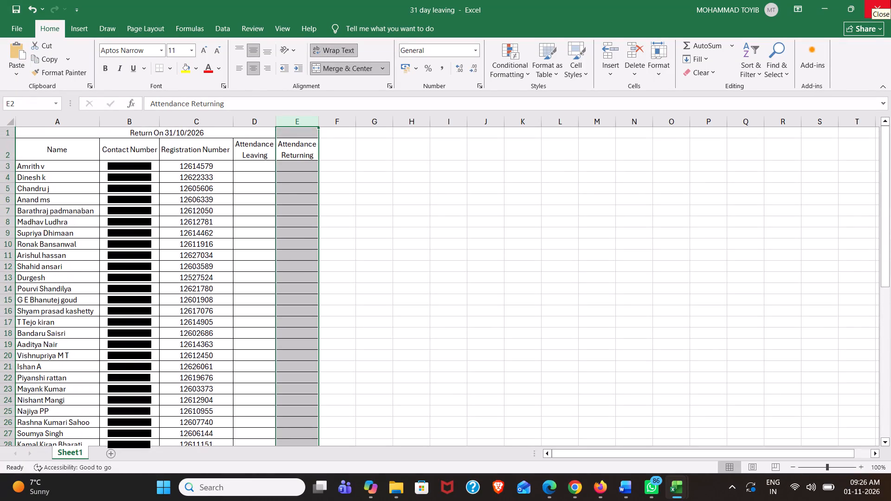
left_click(890, 0)
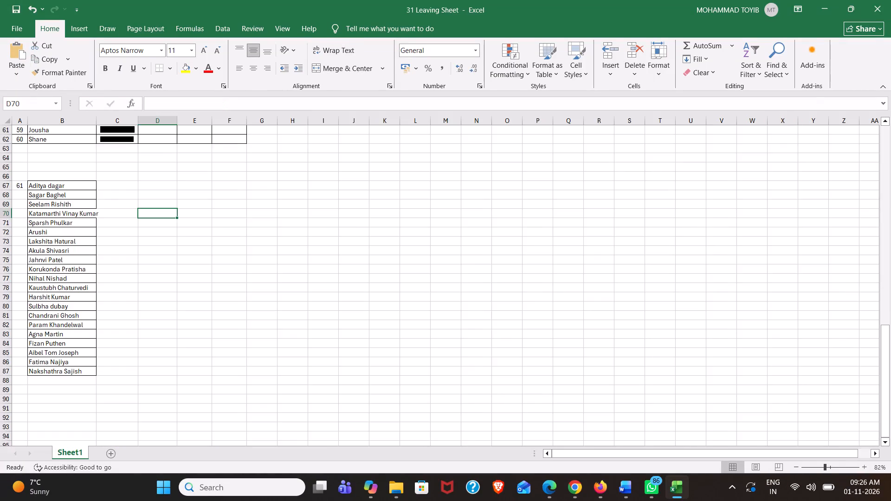
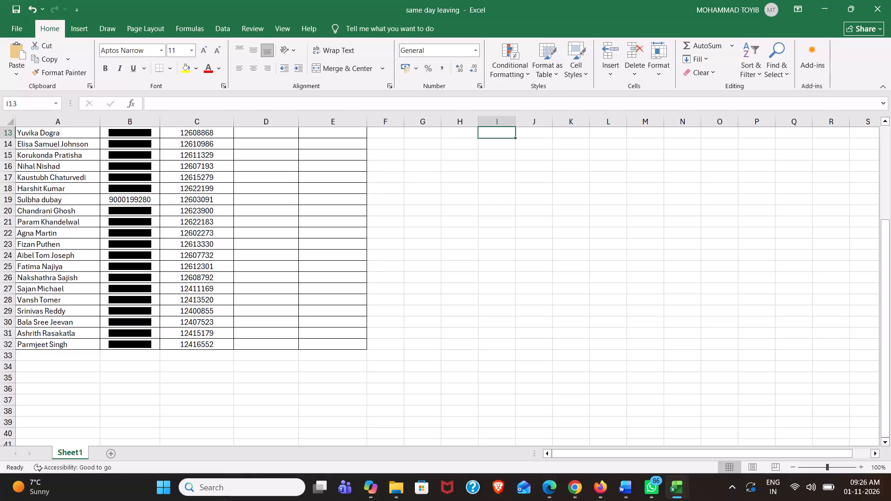
Return to the top of the same day leaving list and close that workbook.
scroll(348, 303, "up", 5)
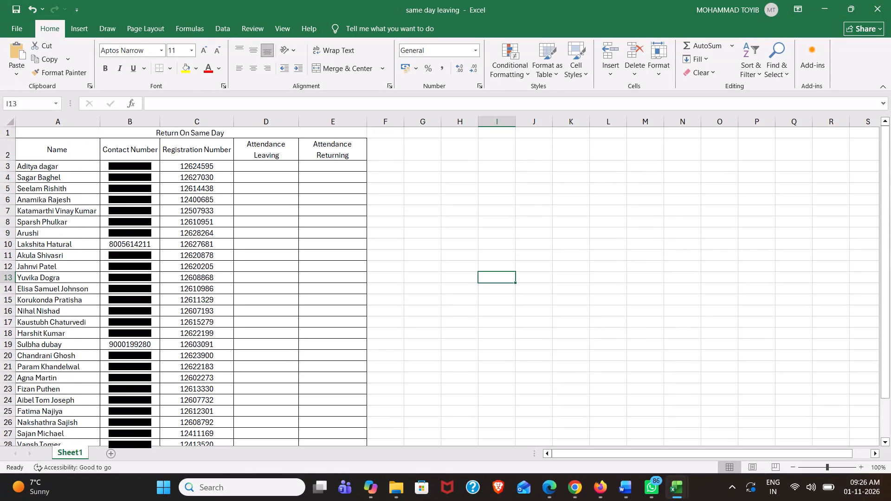
left_click(890, 0)
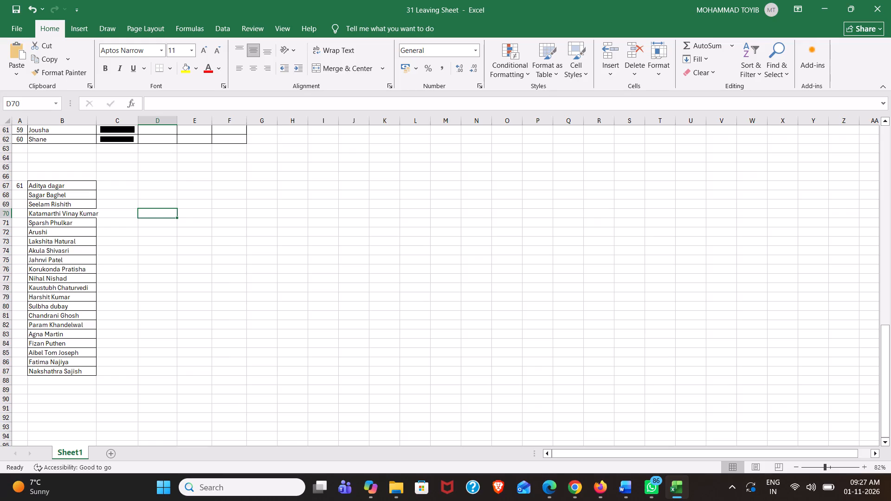
Look through the 31 Leaving Sheet list, from the first entries down to the names pasted below serial number 60.
scroll(619, 380, "up", 5)
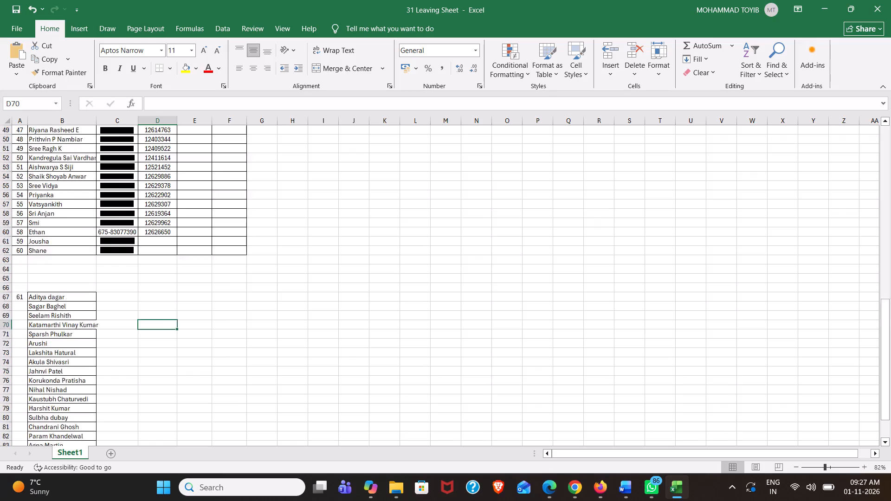
scroll(620, 380, "down", 1)
scroll(620, 380, "up", 6)
scroll(620, 380, "down", 1)
scroll(620, 380, "up", 1)
scroll(620, 380, "down", 1)
scroll(620, 380, "up", 13)
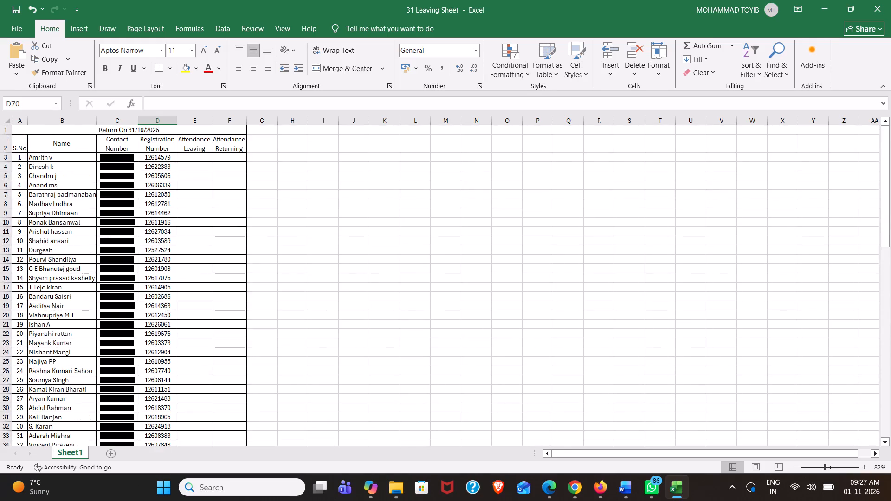
scroll(620, 381, "down", 15)
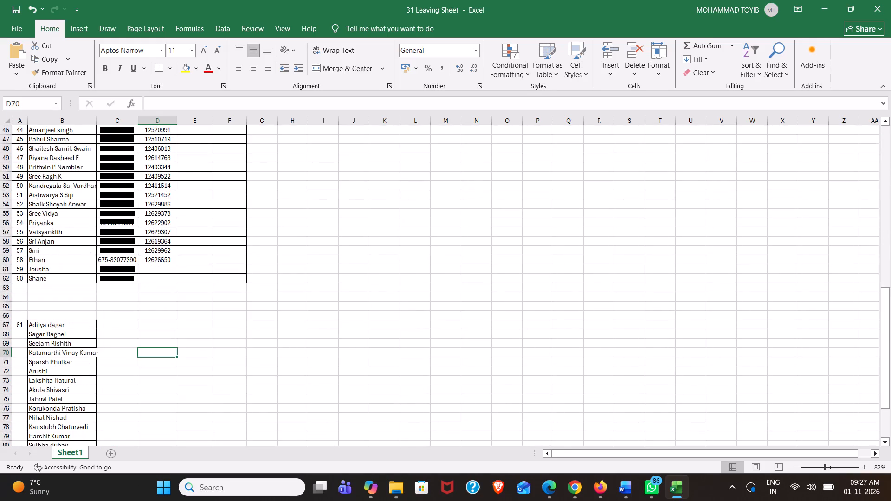
scroll(620, 381, "up", 3)
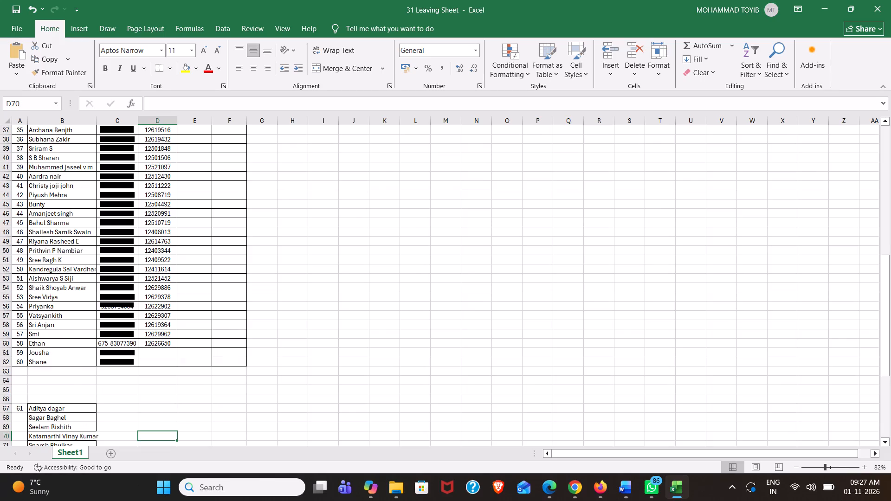
scroll(620, 381, "up", 18)
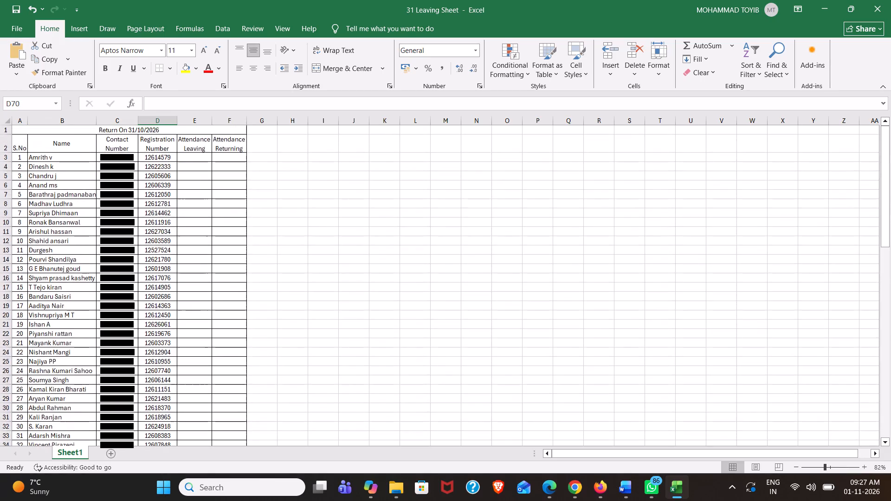
In the blank area beside the 31 Leaving Sheet list, enter 61 in R40, 550 in T40 and 520 in T41.
scroll(620, 381, "down", 7)
left_click(600, 296)
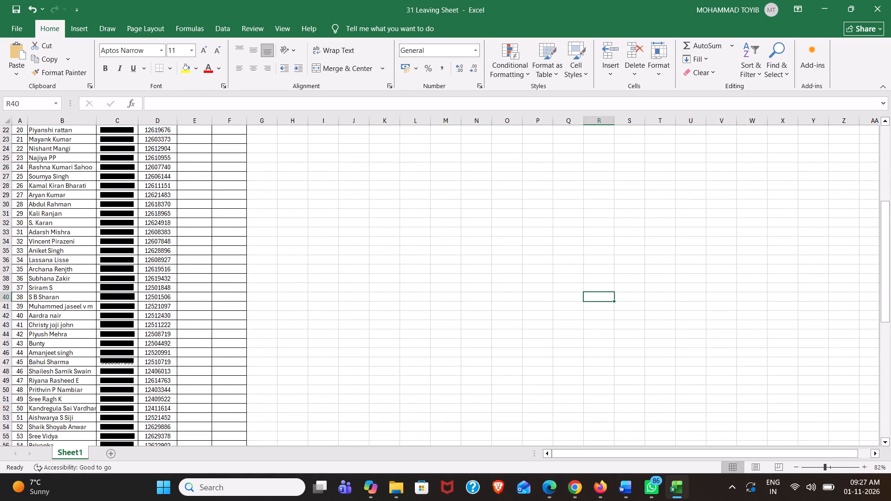
type("61")
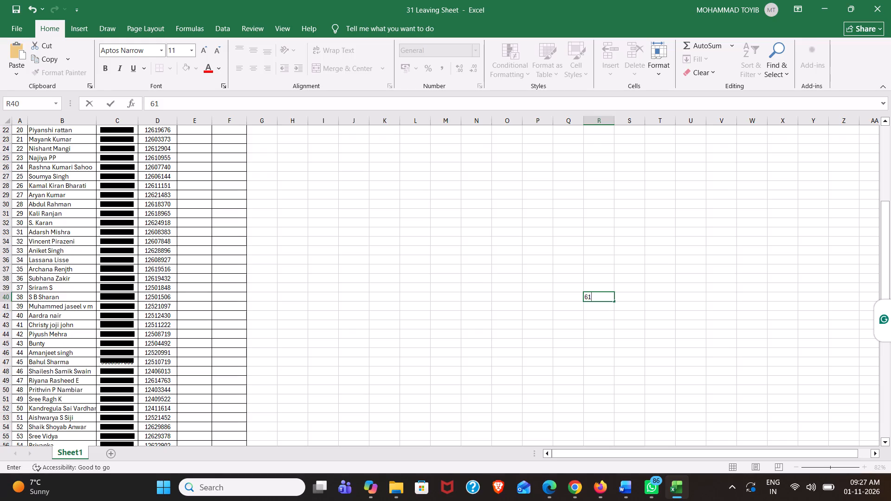
left_click(688, 248)
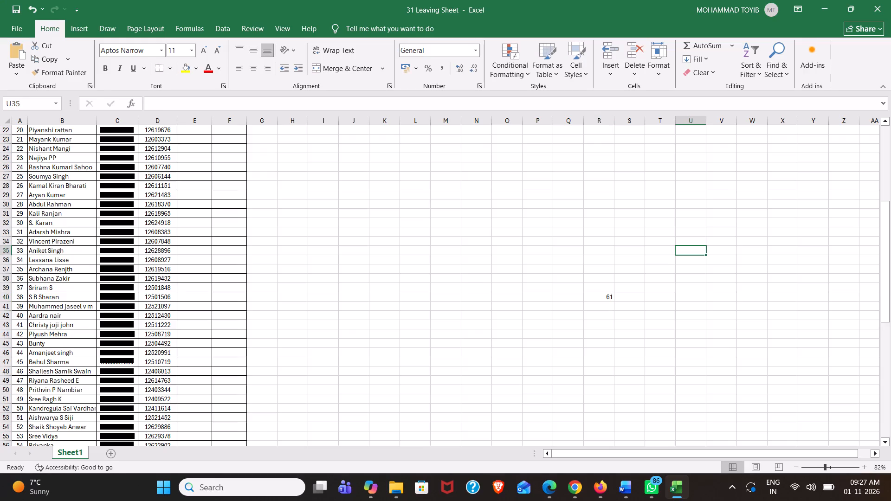
left_click(658, 296)
type("550")
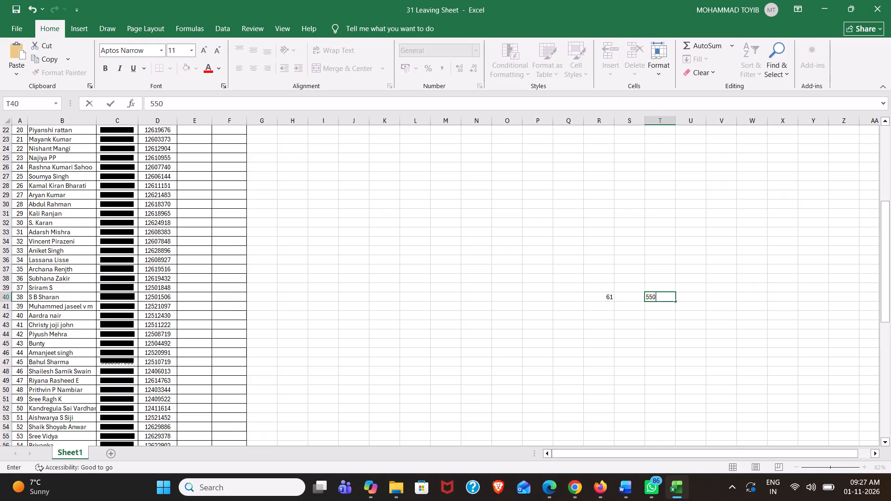
key("Down")
type("520")
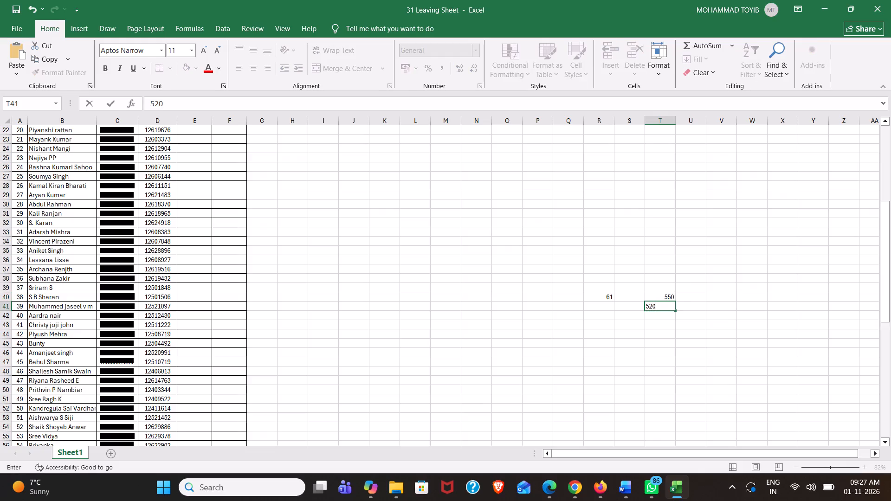
left_click(676, 357)
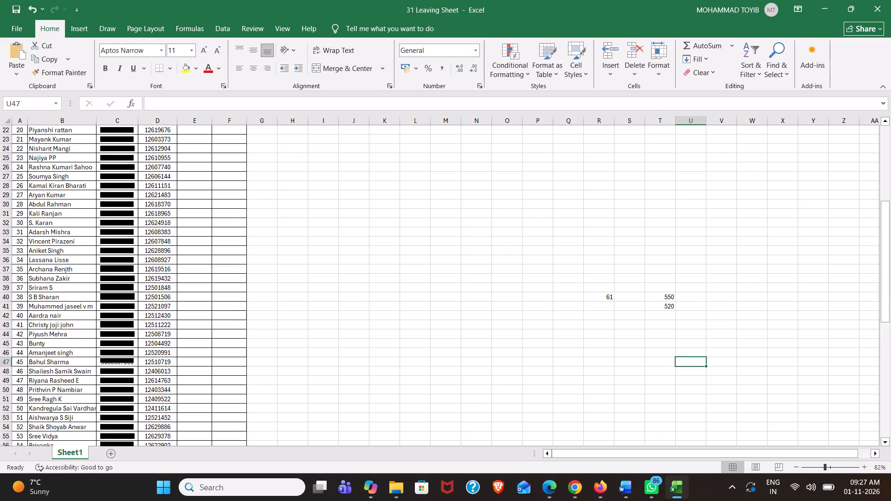
Complete the two calculation rows by entering 55 in S40, 30 in R41 and 21 in S41.
left_click(620, 295)
type("55")
left_click(598, 308)
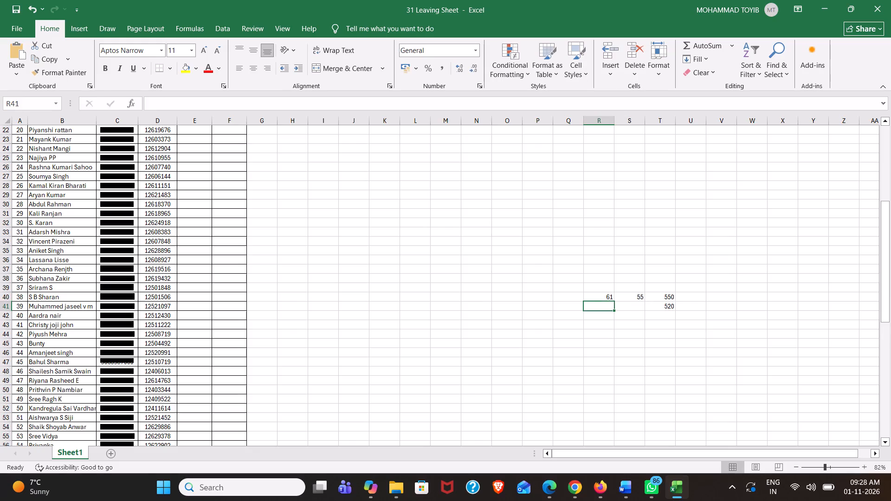
type("32")
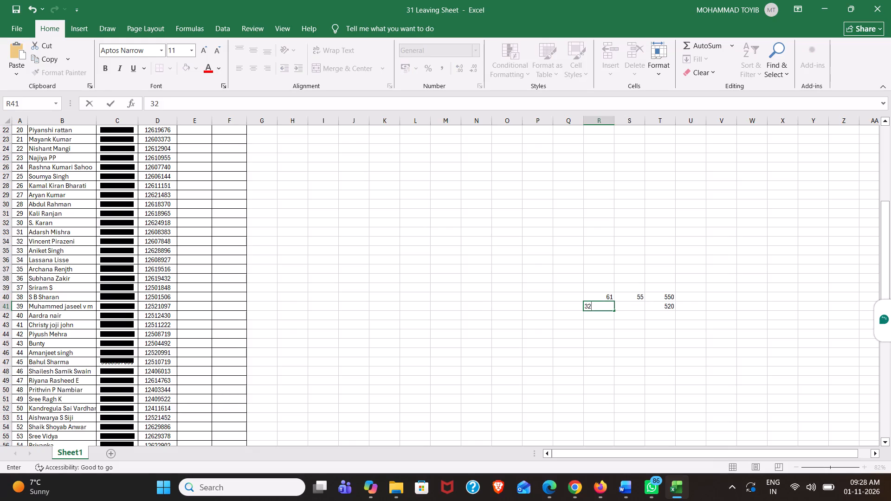
key("BackSpace")
key("0")
left_click(638, 308)
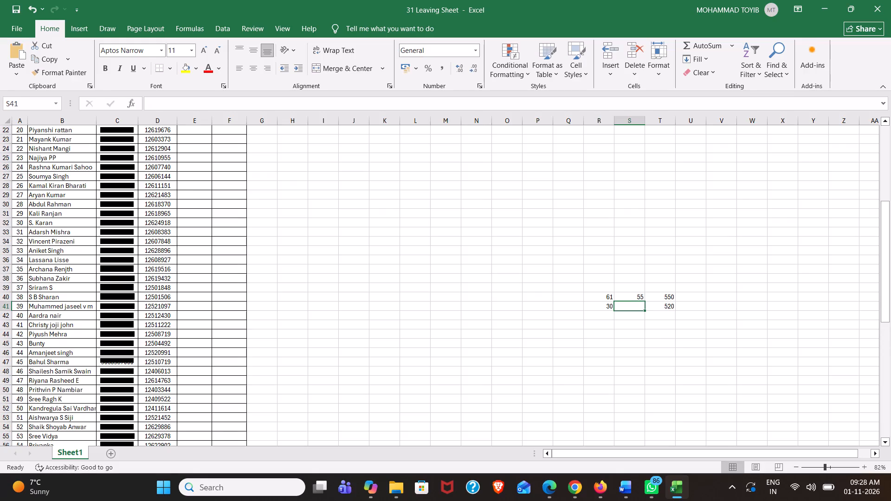
type("21")
key("Down")
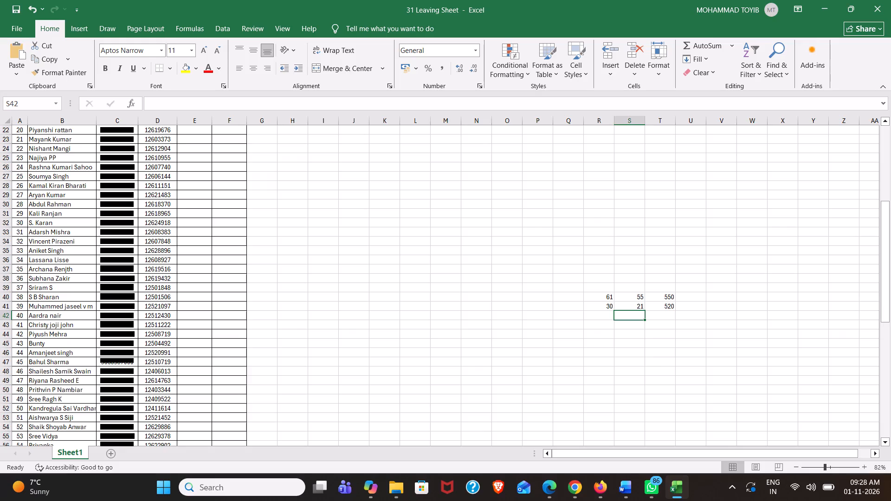
left_click(655, 350)
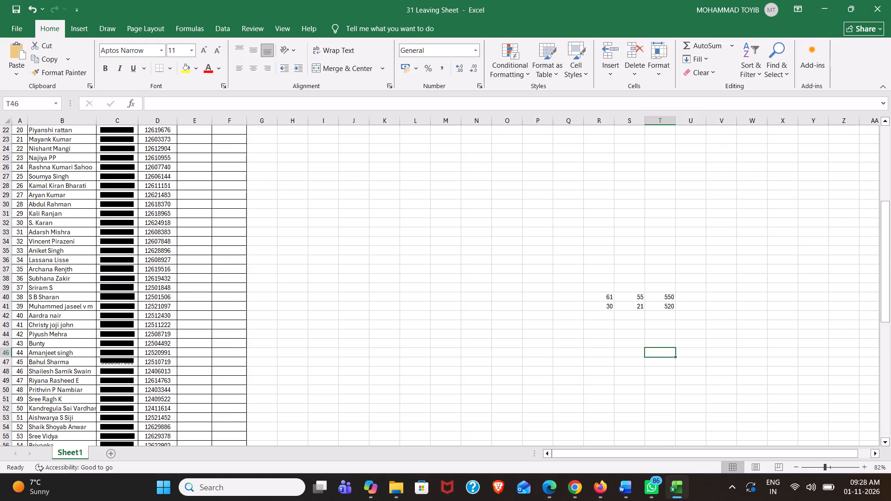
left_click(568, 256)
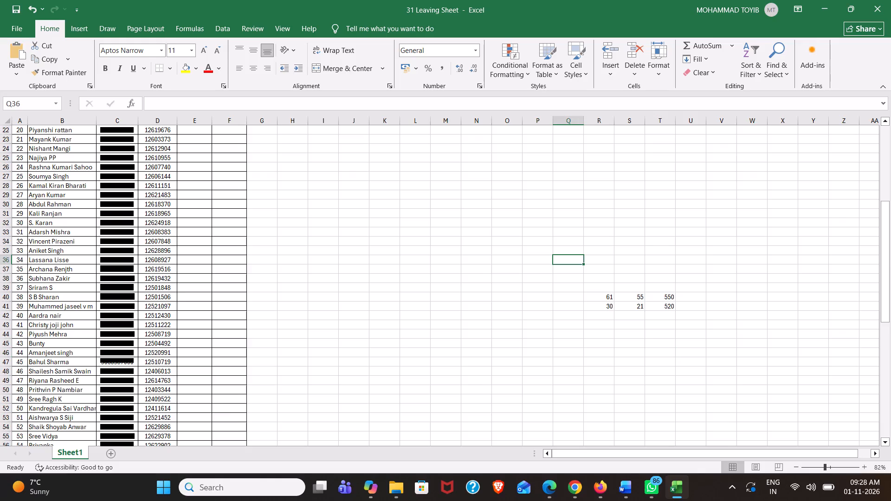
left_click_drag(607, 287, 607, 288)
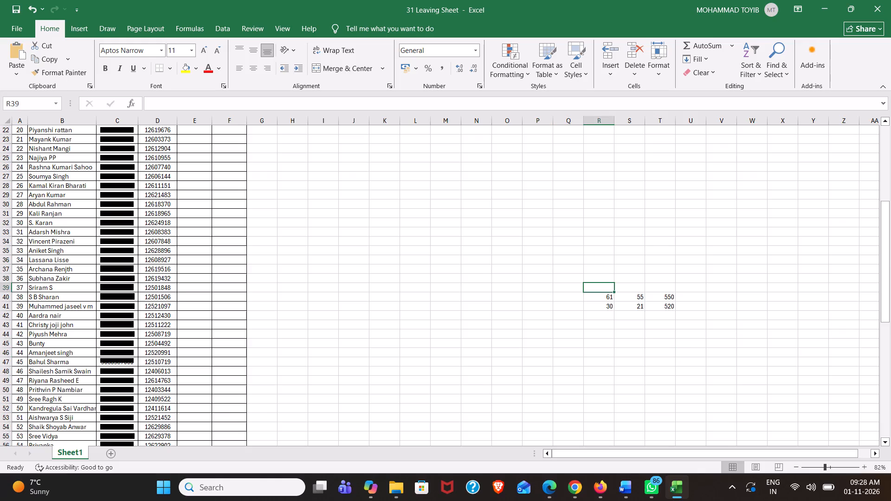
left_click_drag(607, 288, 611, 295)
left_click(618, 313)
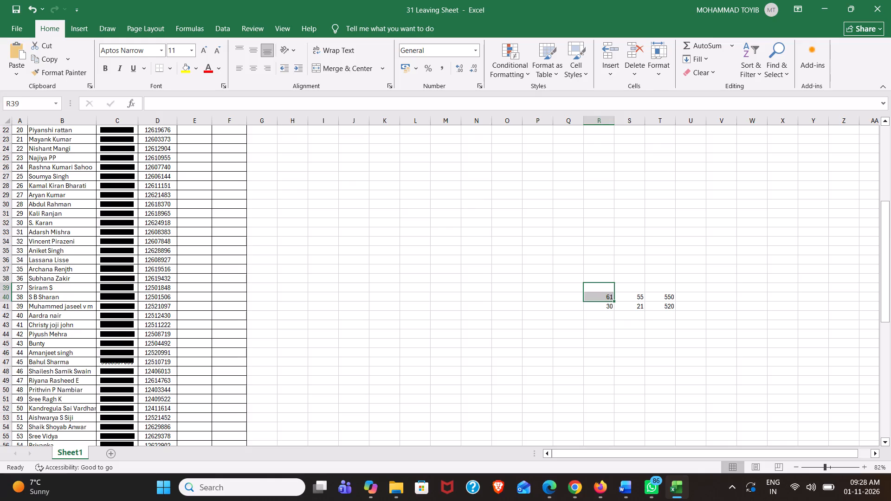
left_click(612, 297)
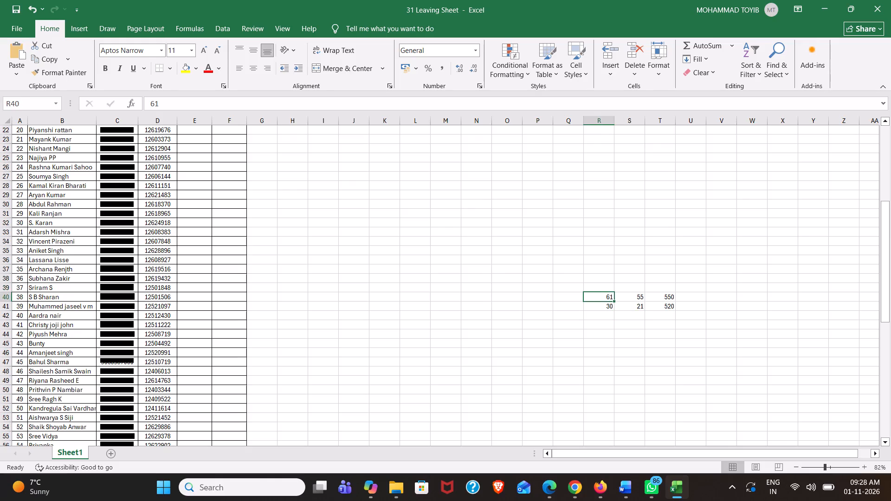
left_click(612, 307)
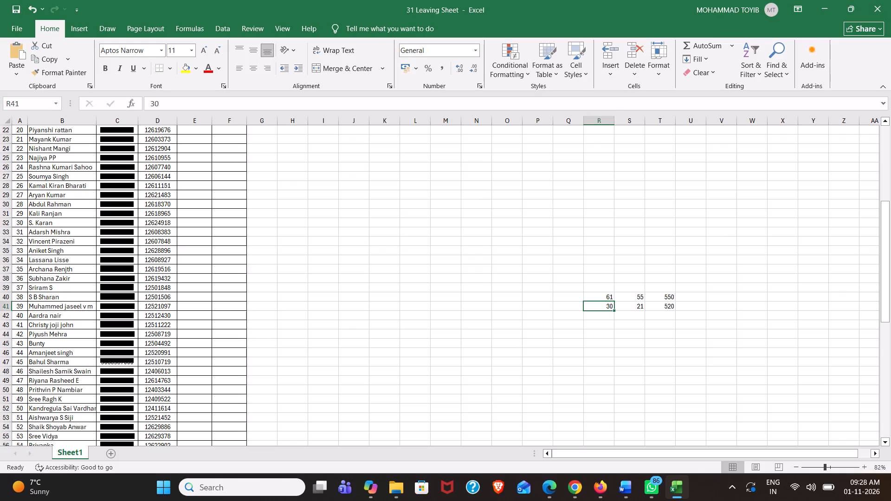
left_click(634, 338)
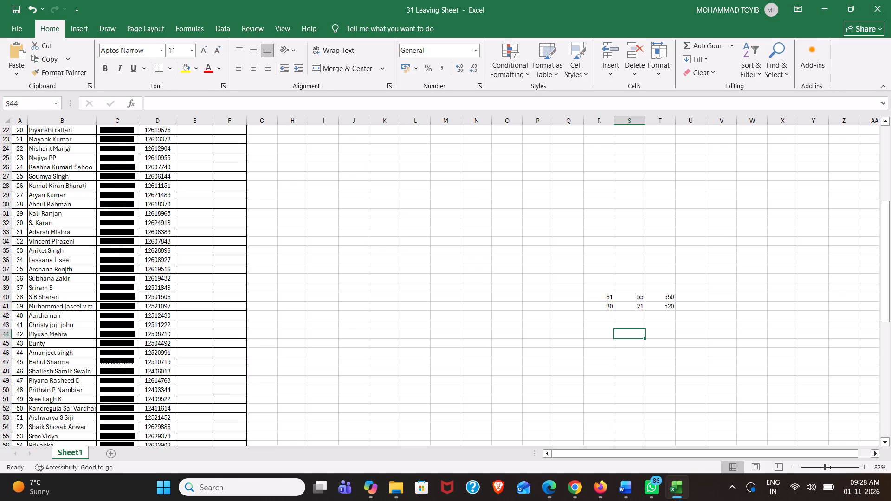
Enter the row products beside the calculation figures: 30250 in V40 and 10920 in V41.
left_click(720, 282)
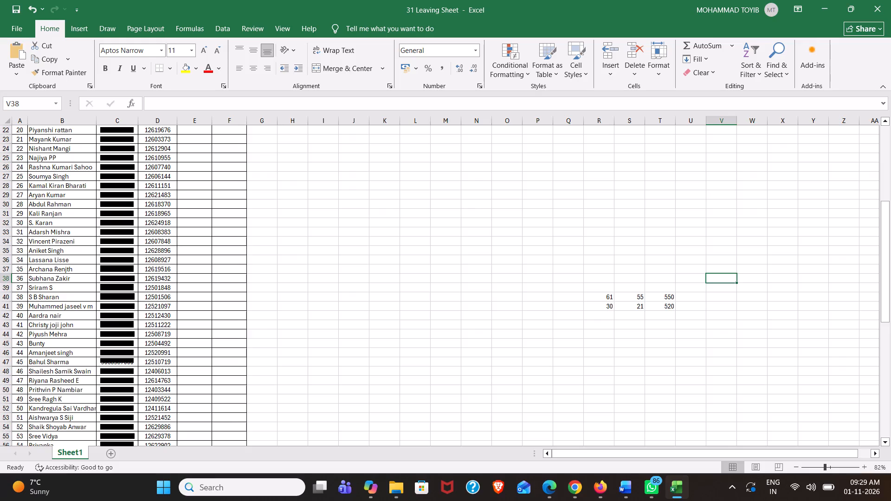
left_click(712, 297)
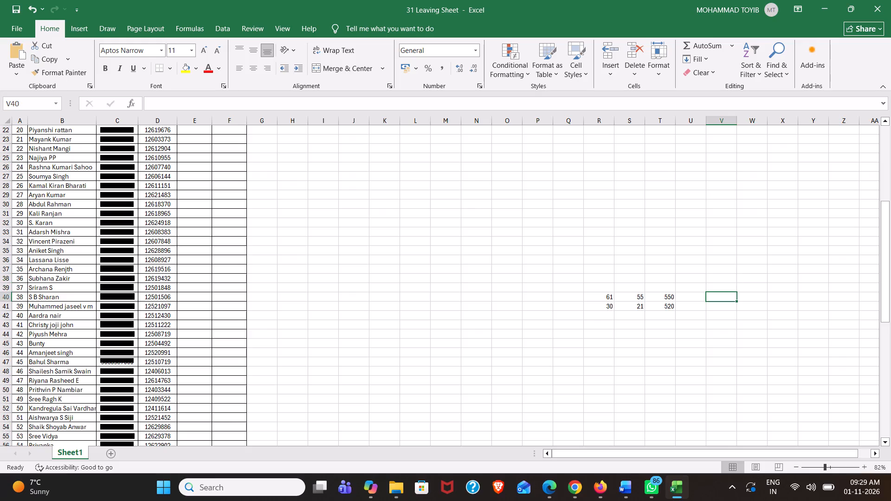
type("30")
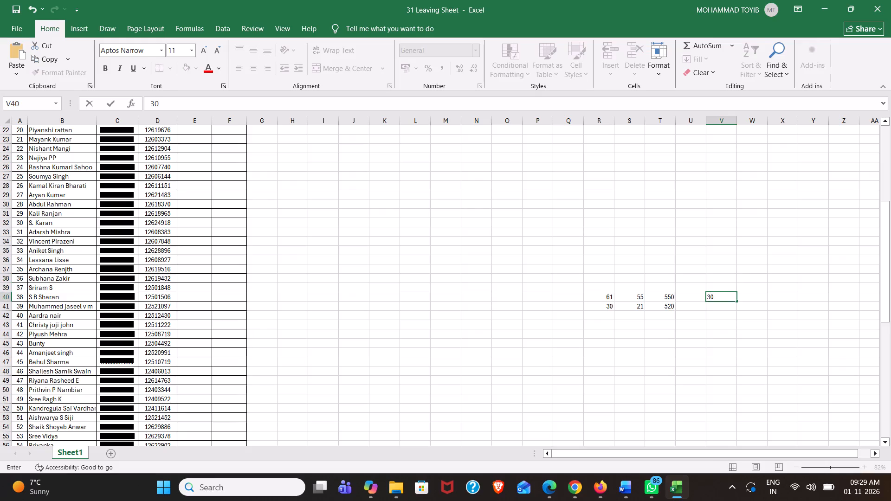
type("250")
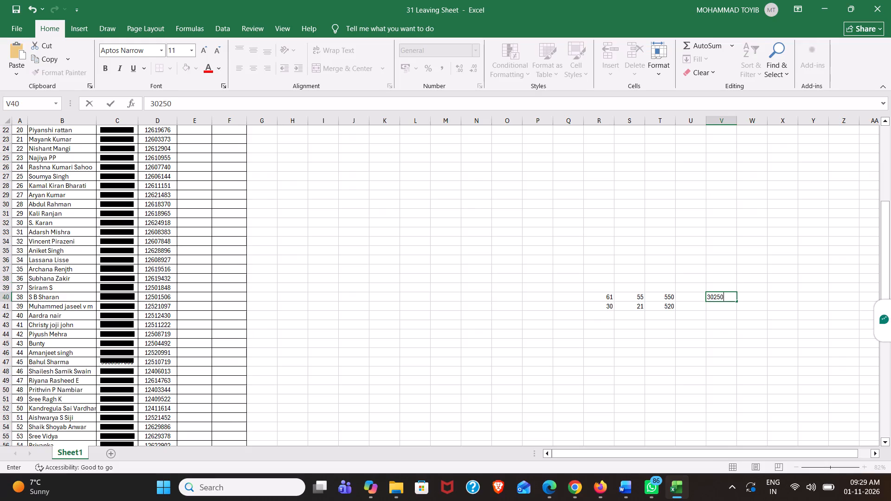
left_click(721, 307)
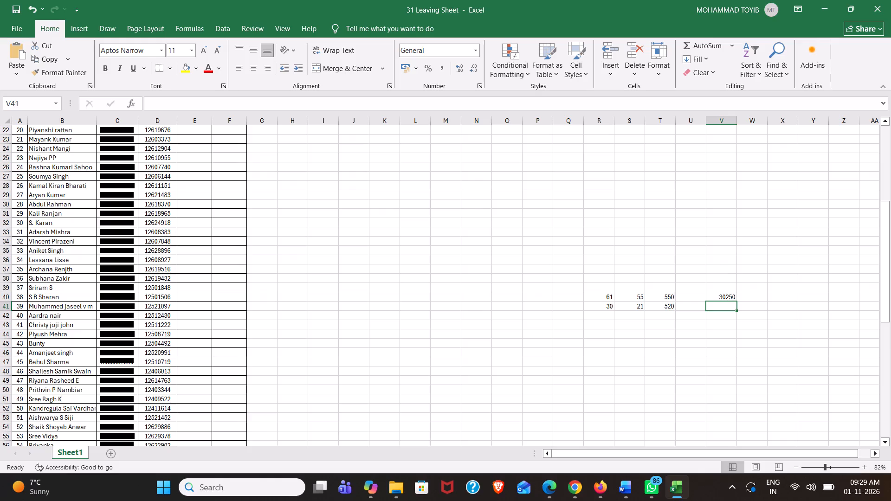
type("10920")
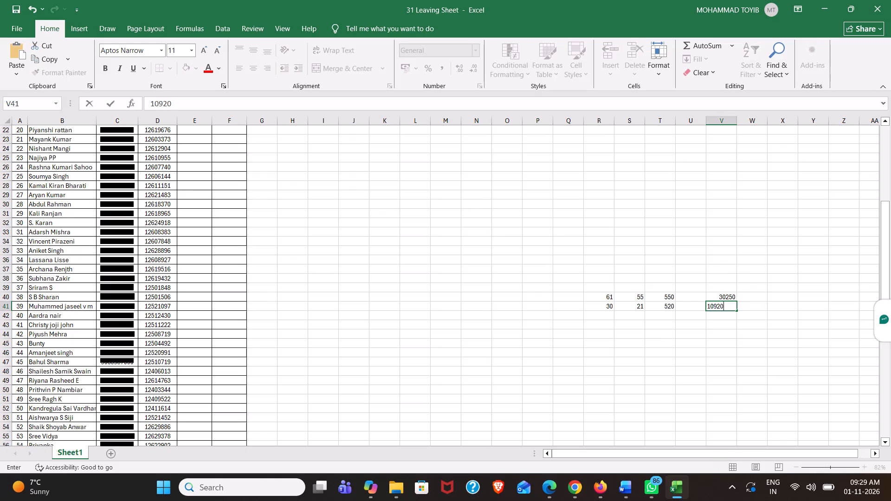
left_click(734, 327)
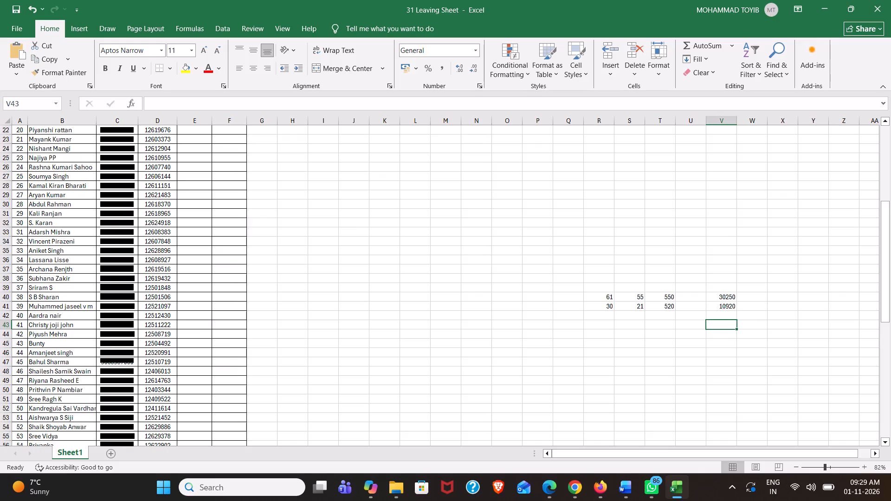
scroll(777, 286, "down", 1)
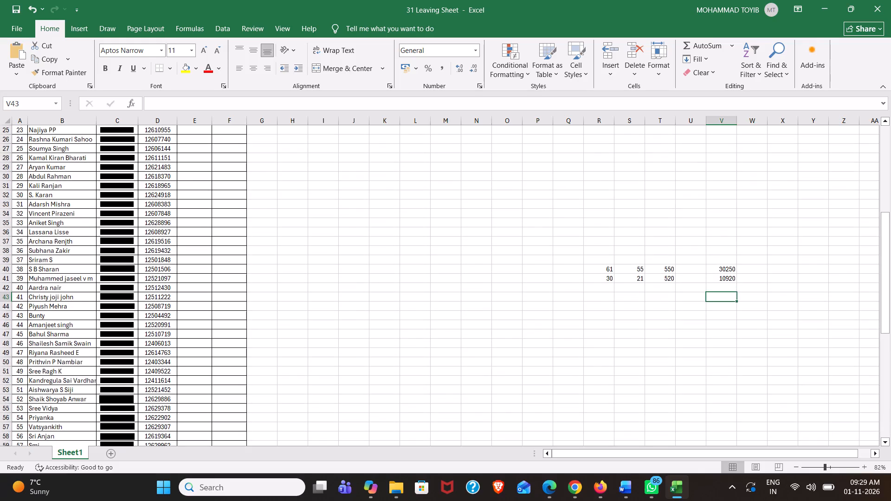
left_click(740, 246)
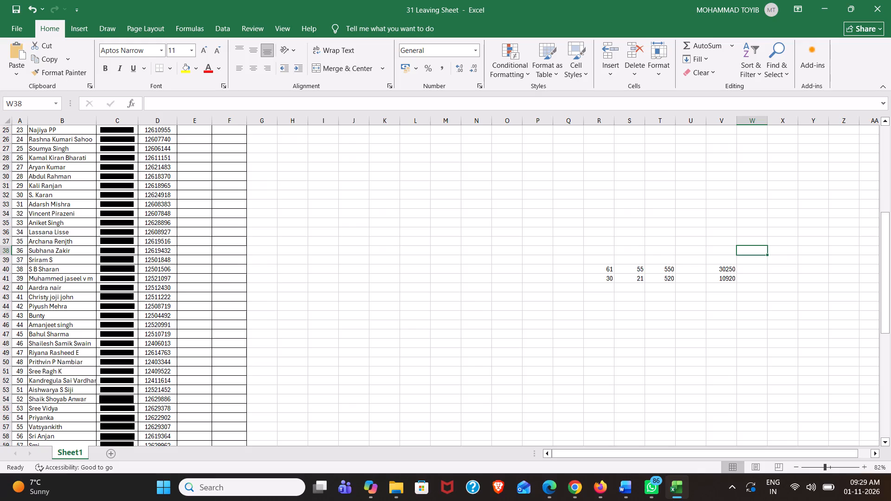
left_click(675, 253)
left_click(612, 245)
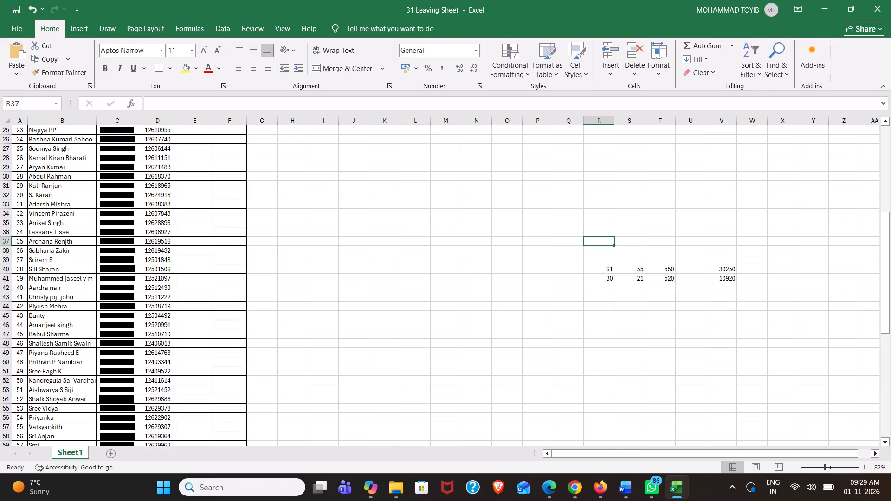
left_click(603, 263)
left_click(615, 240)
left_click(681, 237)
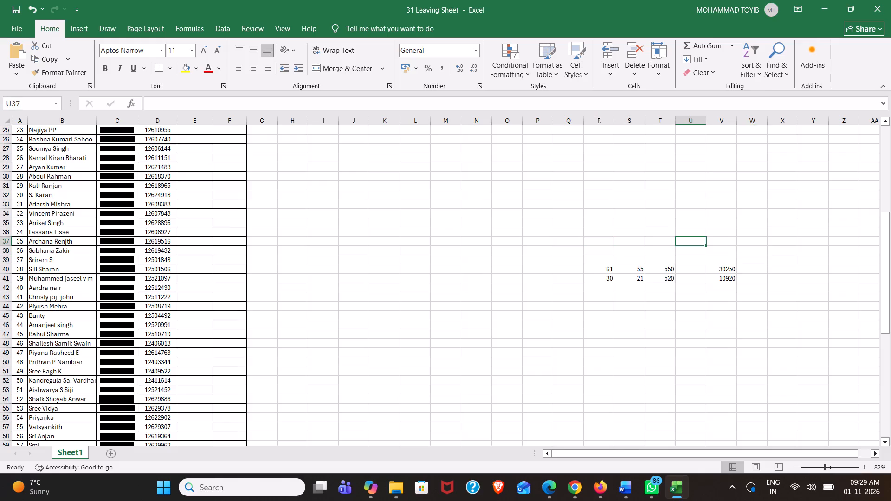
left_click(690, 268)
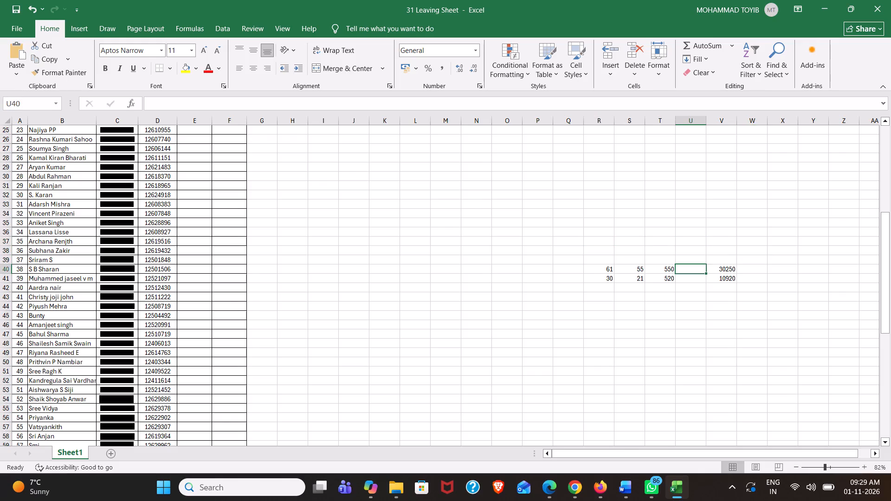
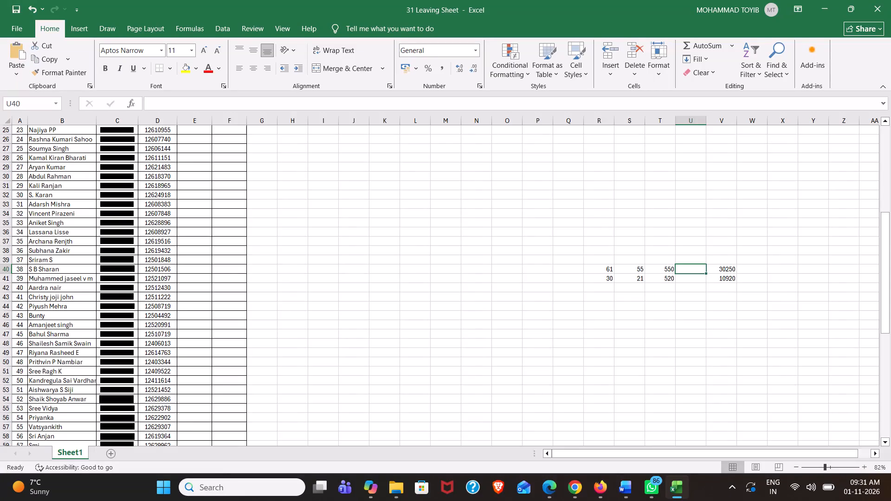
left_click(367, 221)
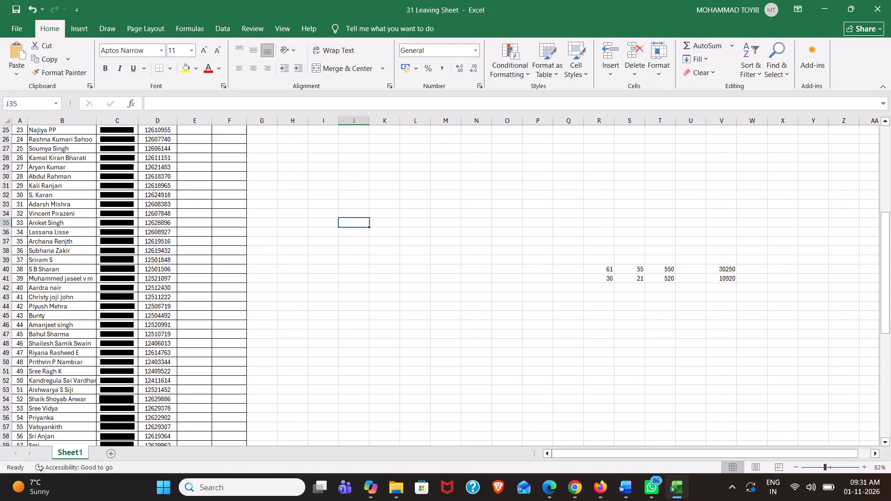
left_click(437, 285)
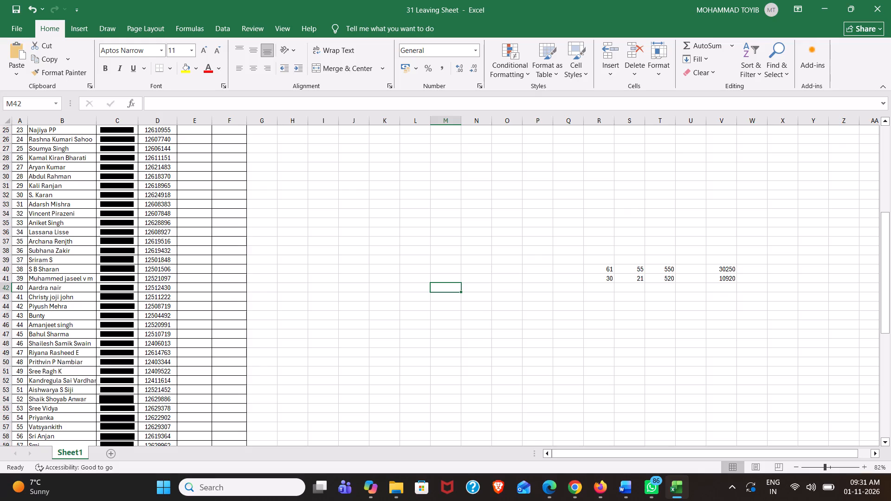
Enter 8000 in T45, below the two calculation rows beside the list.
left_click(666, 319)
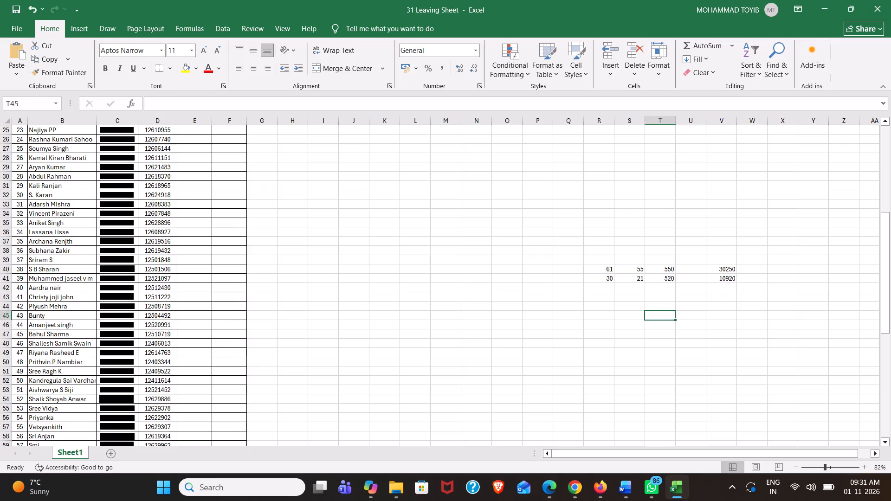
key("8")
type("000")
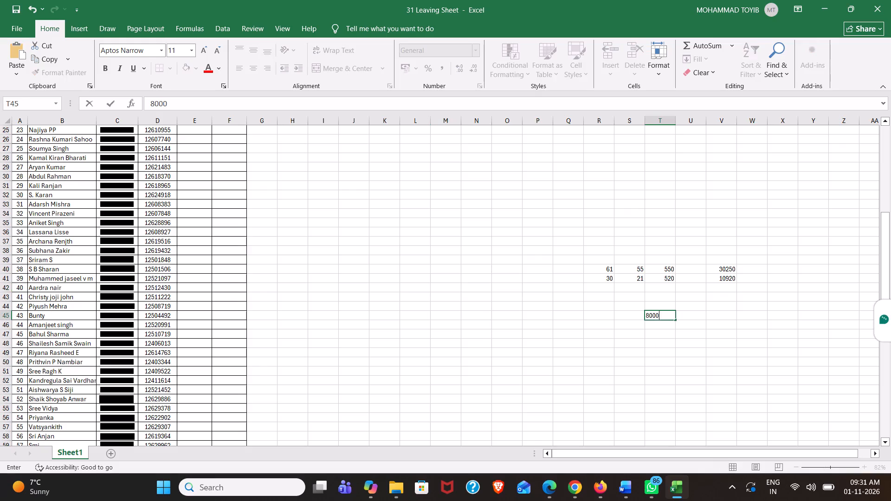
left_click(673, 324)
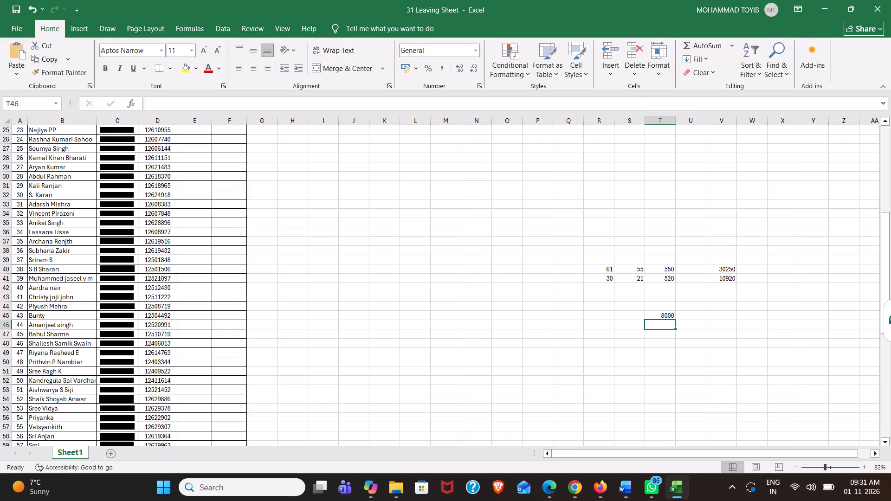
Enter 21 in J36, in the blank area between the name list and the calculation rows.
left_click(362, 230)
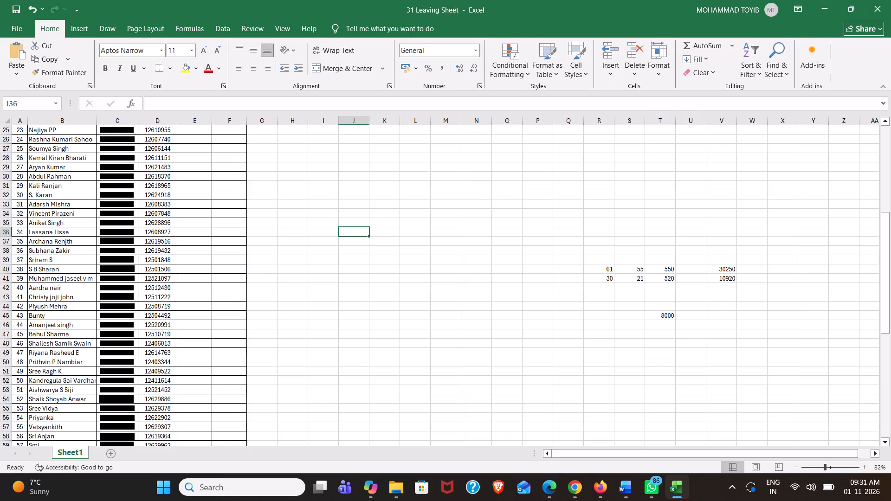
type("21")
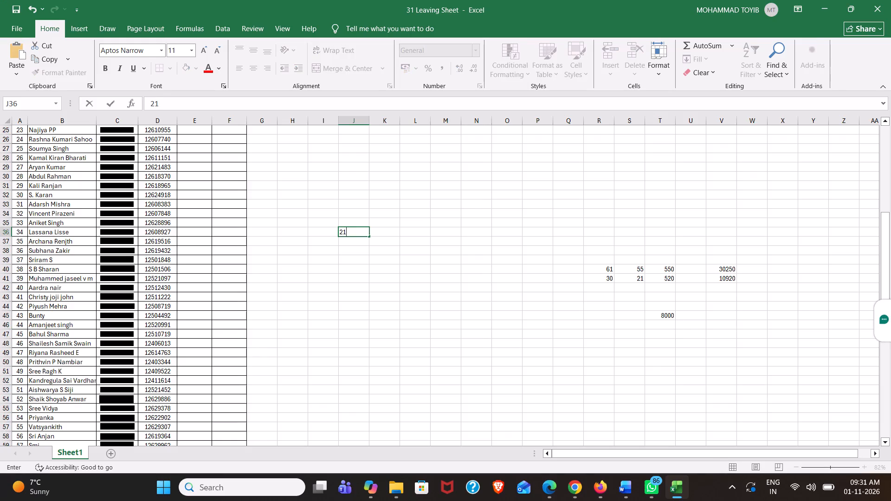
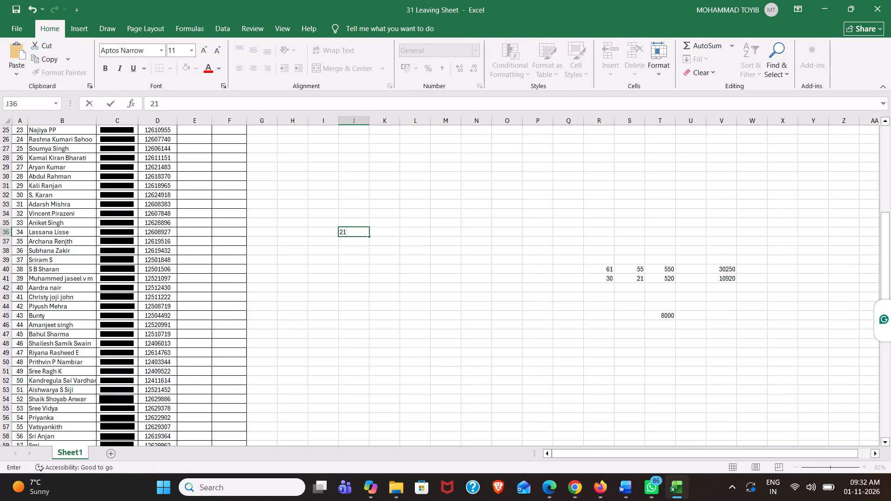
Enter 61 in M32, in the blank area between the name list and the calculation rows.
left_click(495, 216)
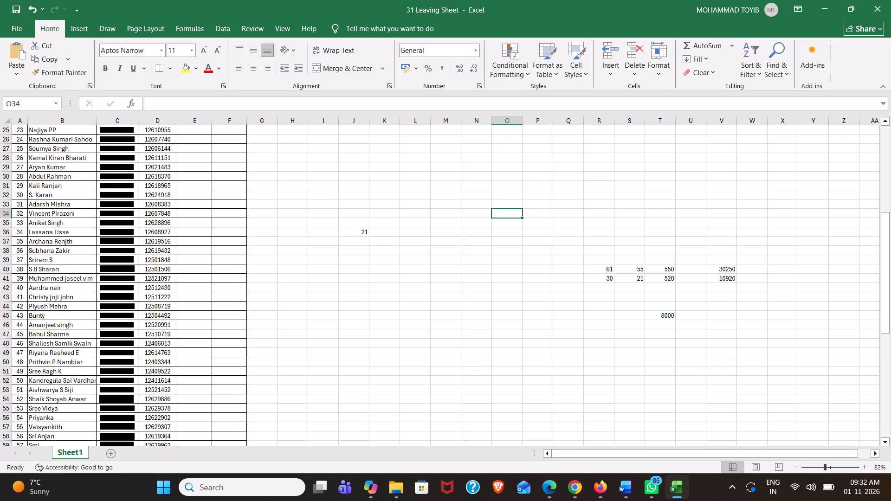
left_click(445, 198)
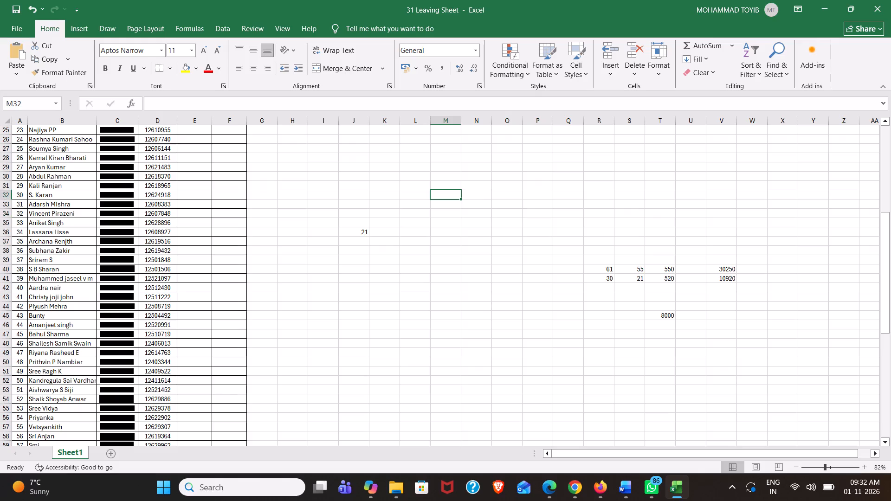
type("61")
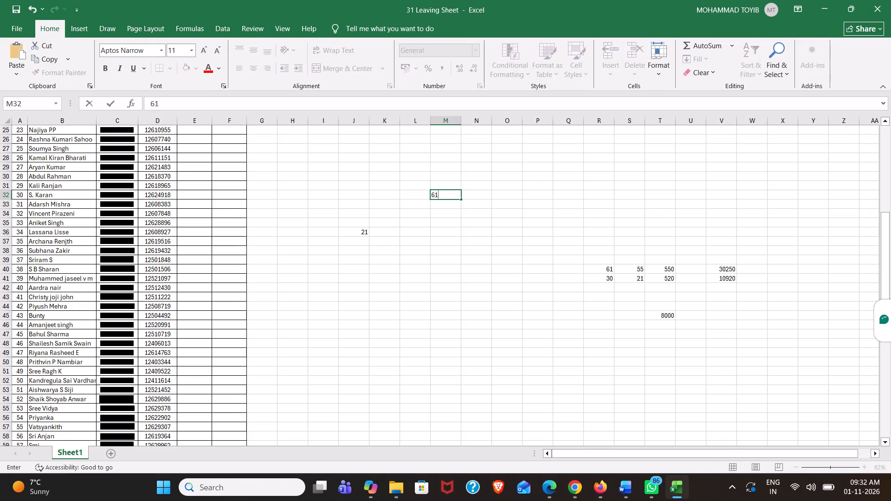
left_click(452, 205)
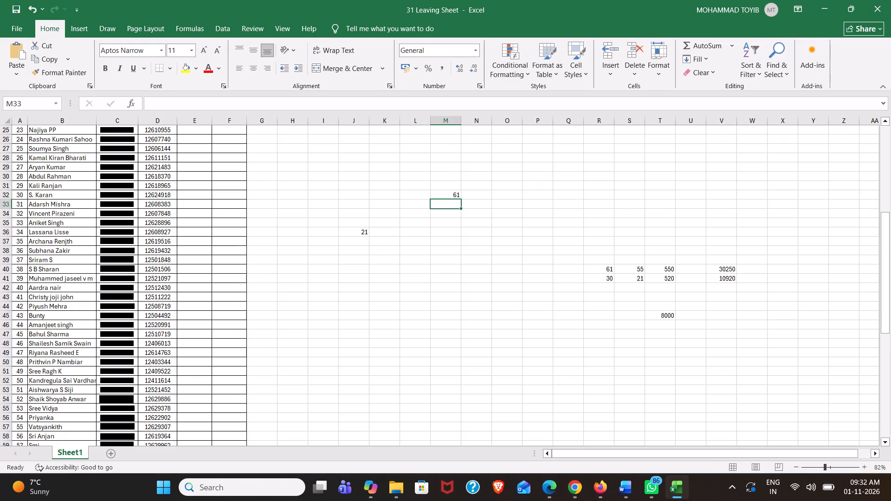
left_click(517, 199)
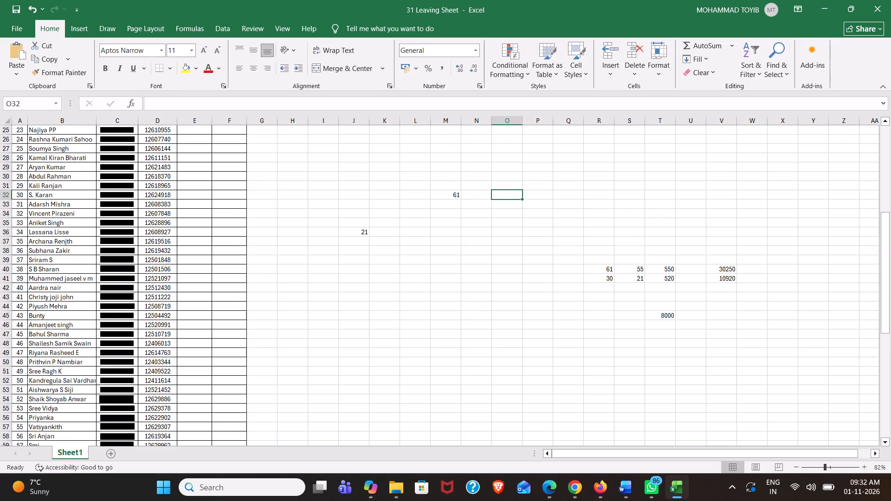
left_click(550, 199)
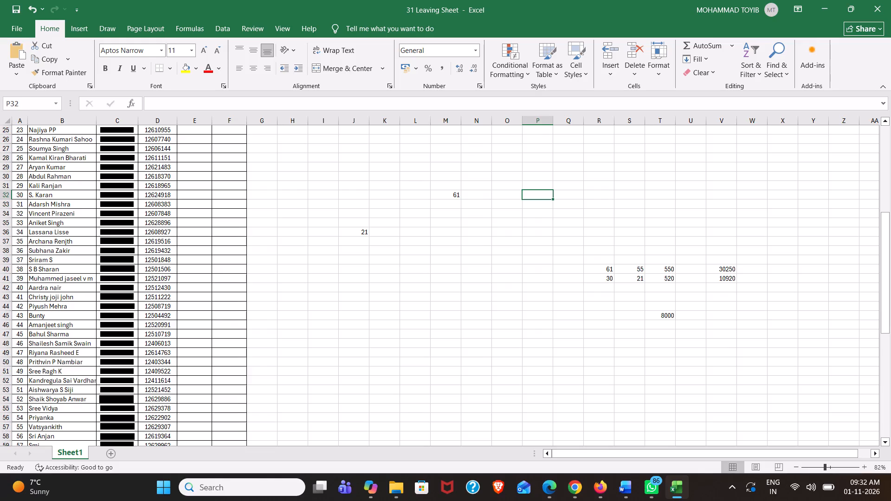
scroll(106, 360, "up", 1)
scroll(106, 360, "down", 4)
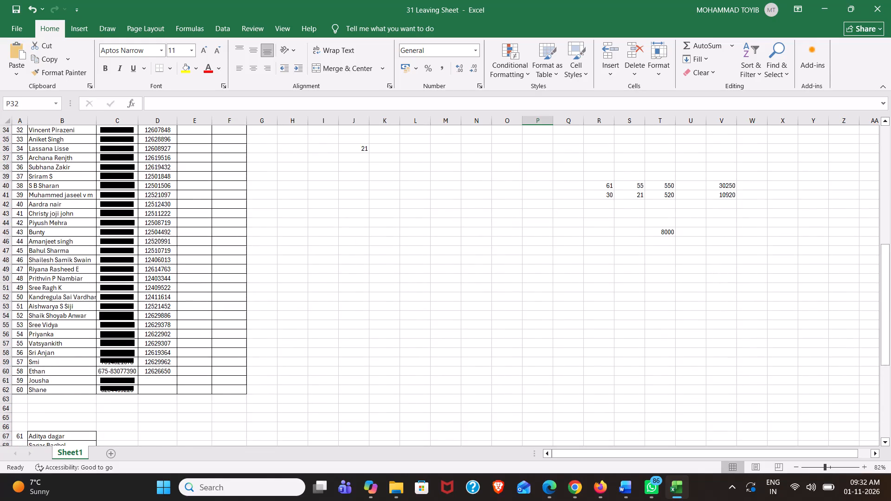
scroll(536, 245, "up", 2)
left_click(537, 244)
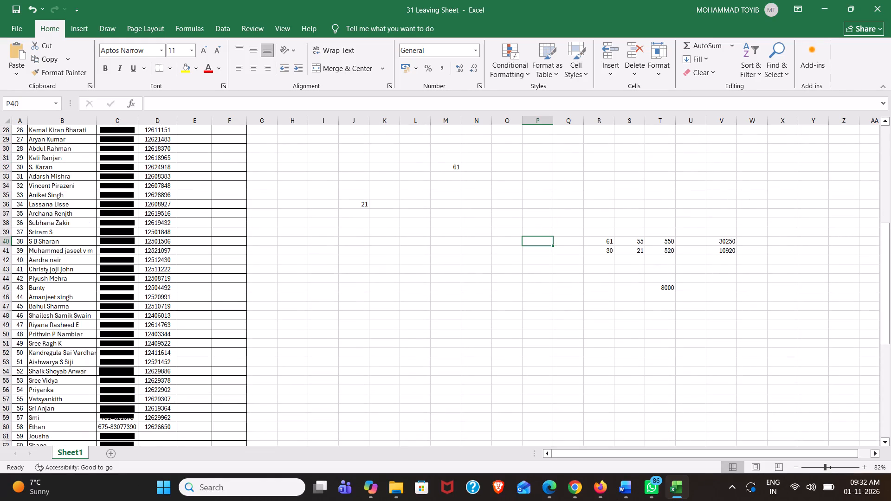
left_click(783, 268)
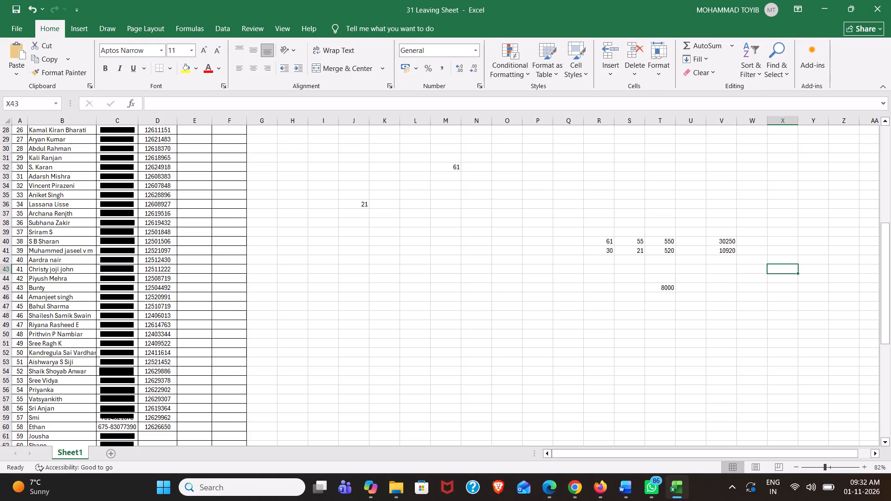
Clear the entry in T45, below the two calculation rows.
left_click(649, 290)
key("BackSpace")
key("BackSpace")
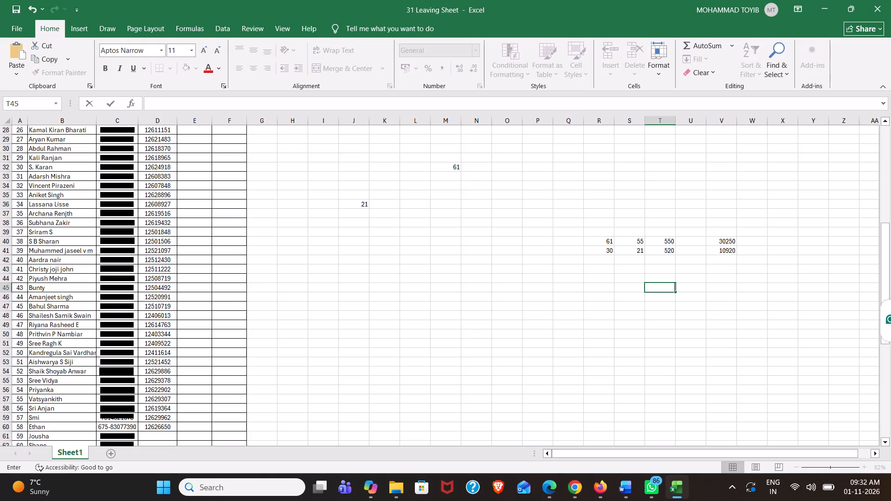
Enter 15000 in X40, on the same row as the first calculation.
left_click(776, 241)
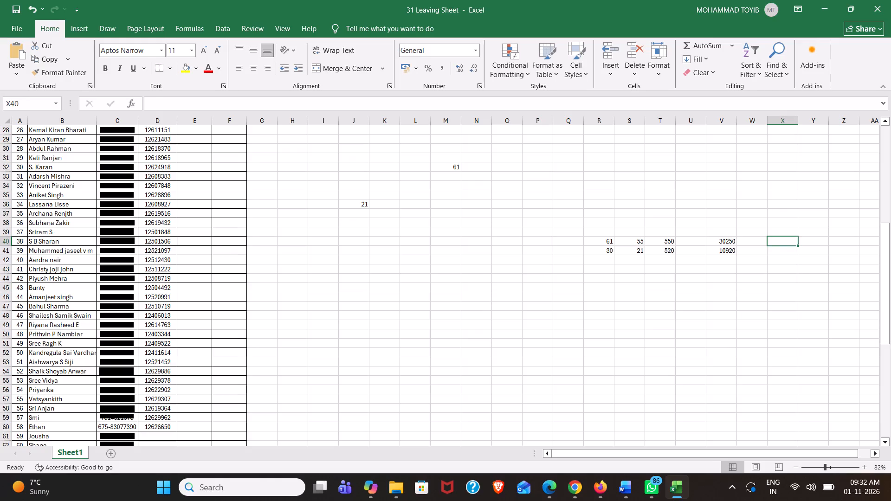
type("15000")
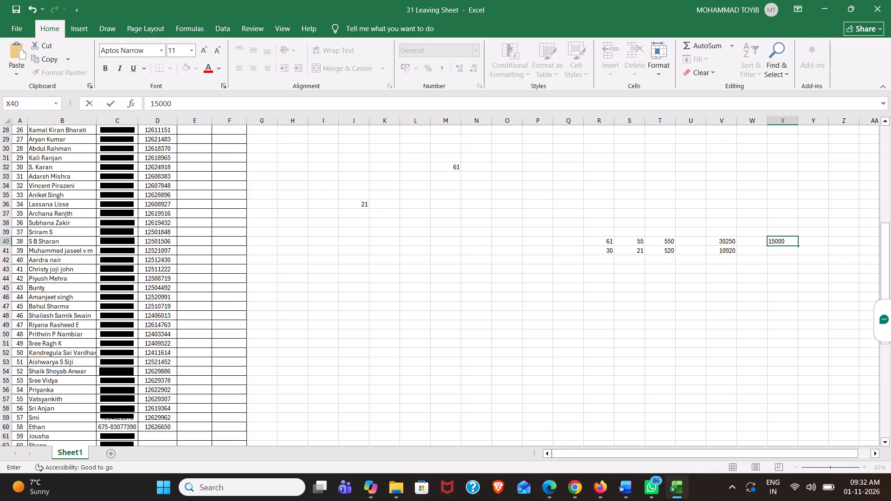
left_click(706, 323)
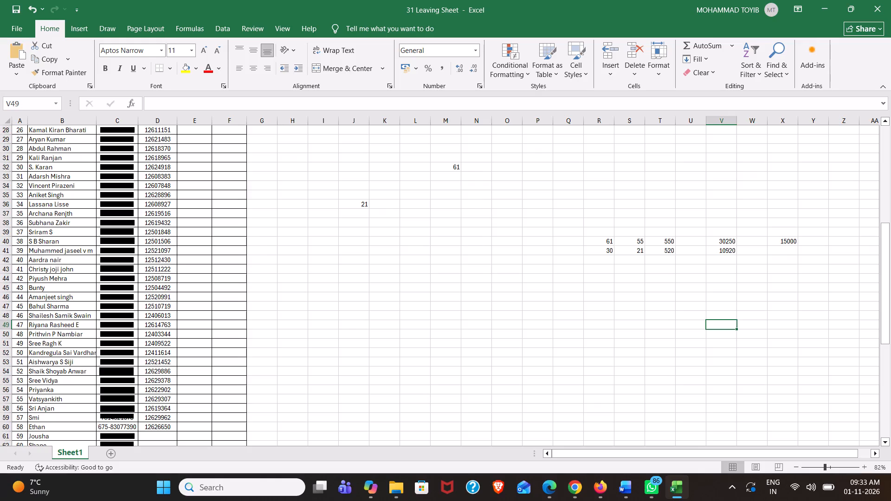
Clear the stray numbers in J36 and M32 between the name list and the calculation rows.
left_click(359, 210)
left_click(359, 204)
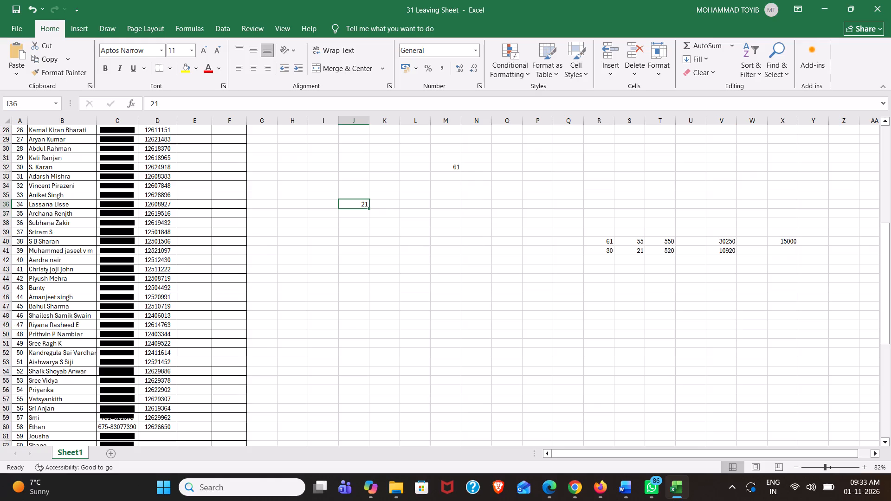
key("BackSpace")
left_click(447, 167)
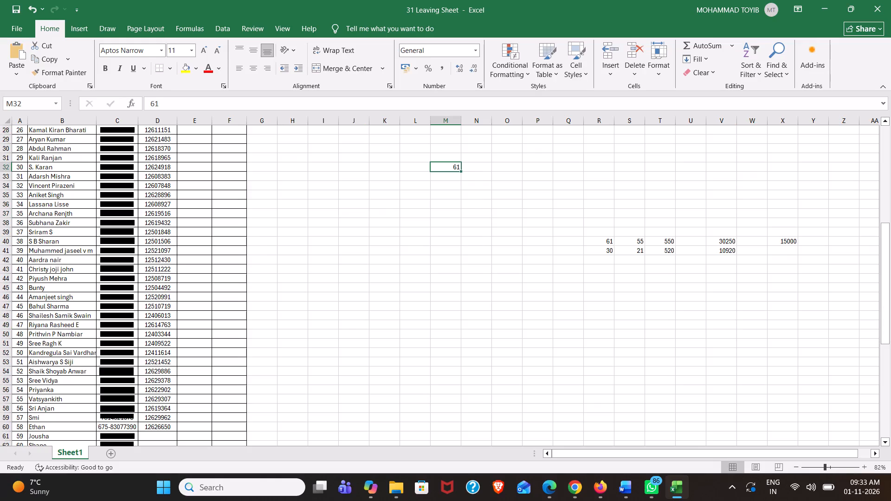
key("BackSpace")
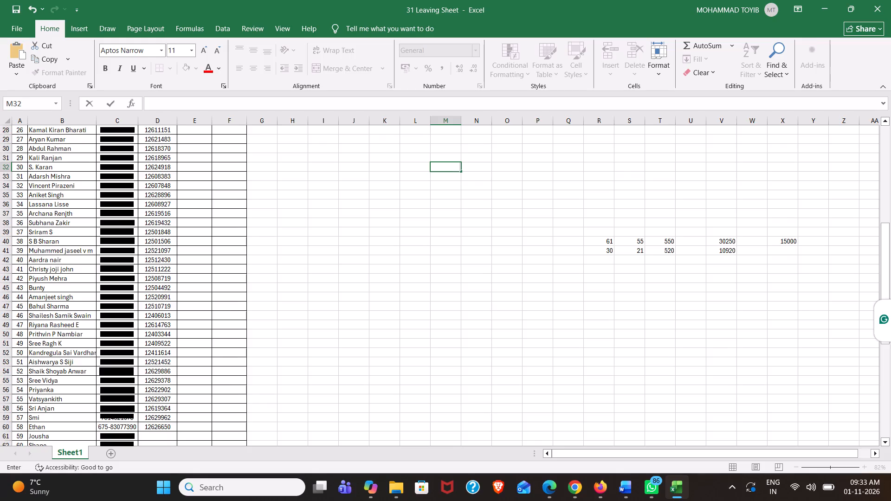
left_click(467, 257)
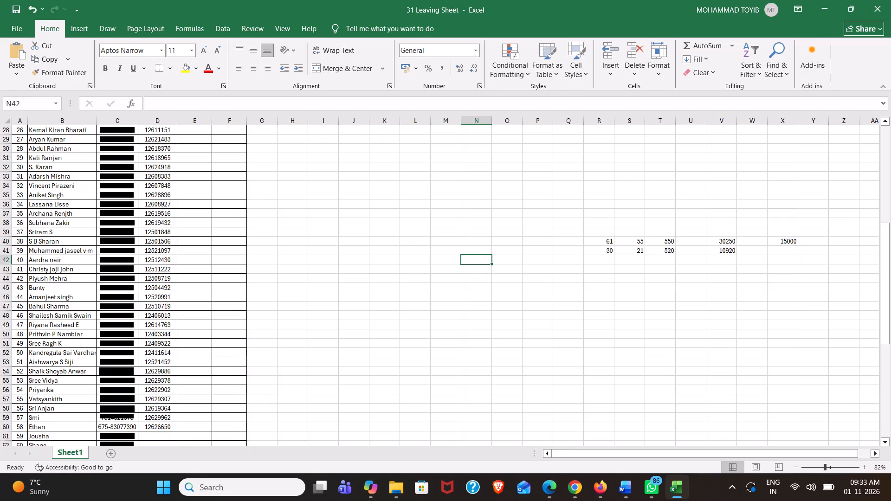
Review the counts, multipliers and amounts in the two calculation rows, 40 and 41.
left_click(436, 221)
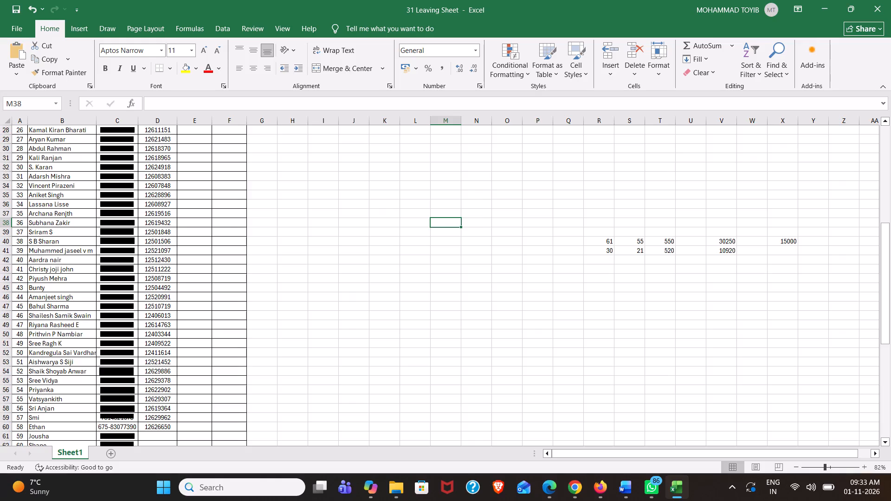
left_click(457, 252)
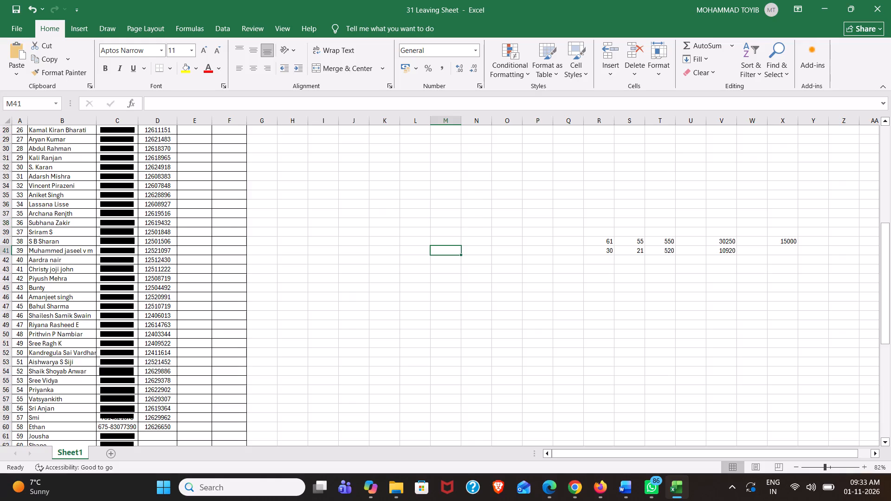
left_click(702, 210)
left_click(629, 215)
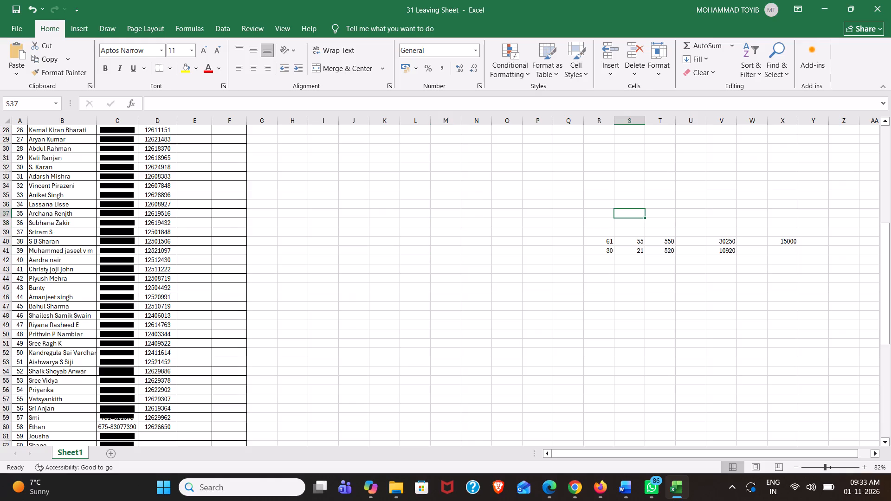
left_click(634, 242)
left_click(673, 242)
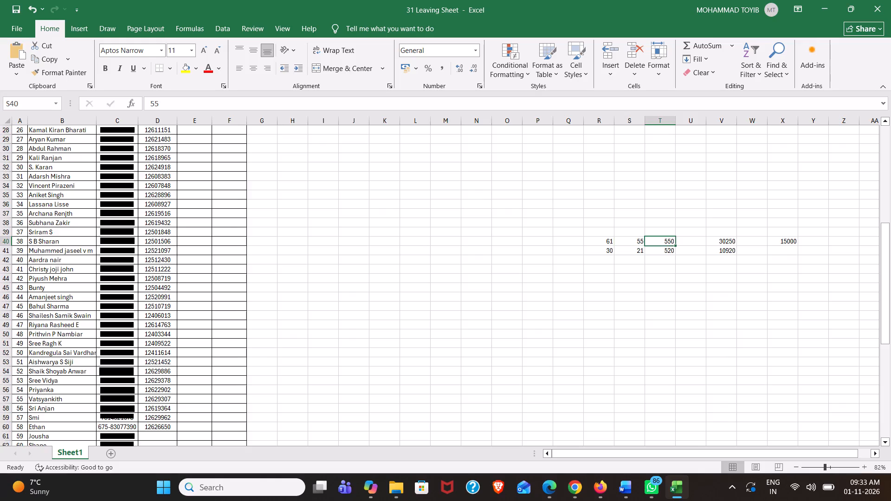
left_click(730, 242)
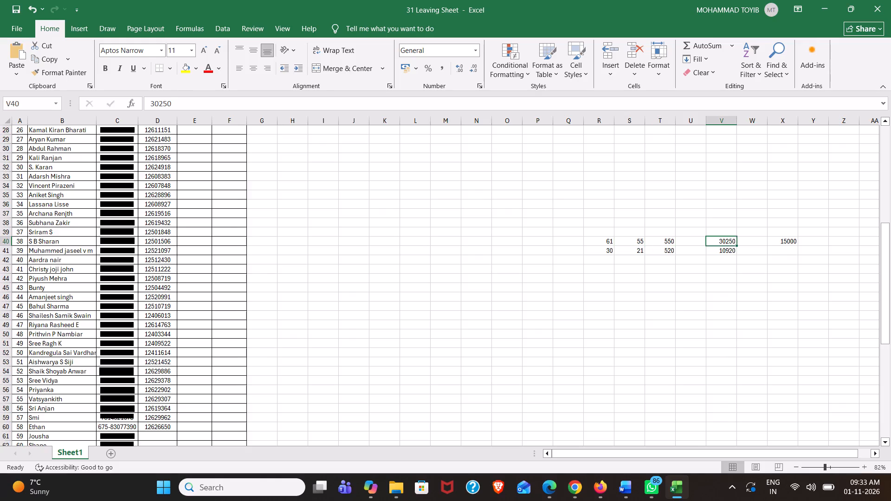
left_click(641, 253)
left_click(661, 250)
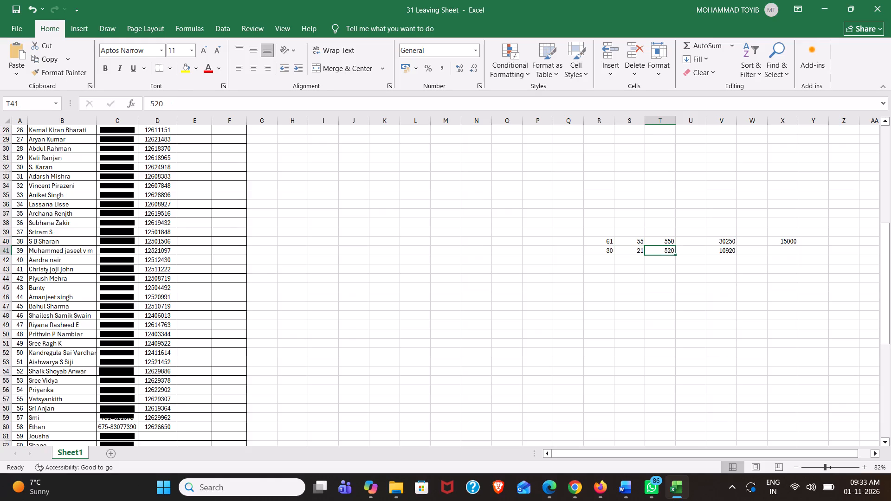
left_click(720, 251)
left_click(731, 260)
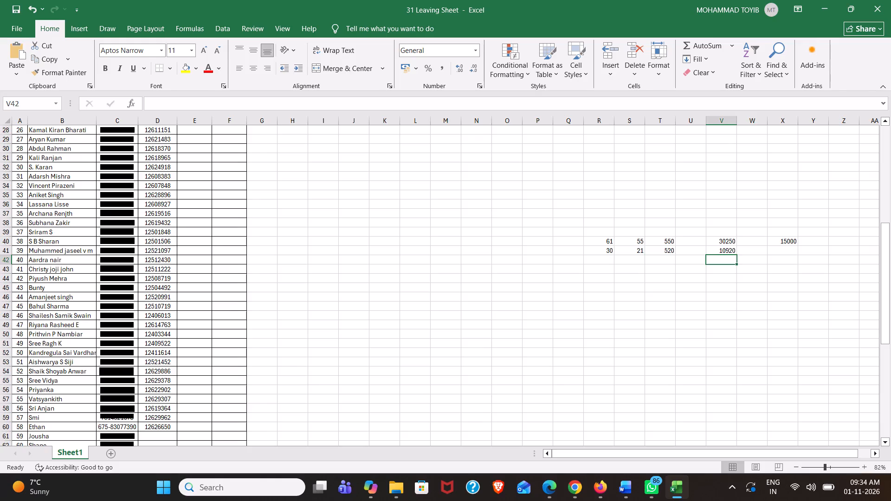
Enter 26170 in P15, in the blank area beside the upper part of the name list.
scroll(362, 213, "down", 1)
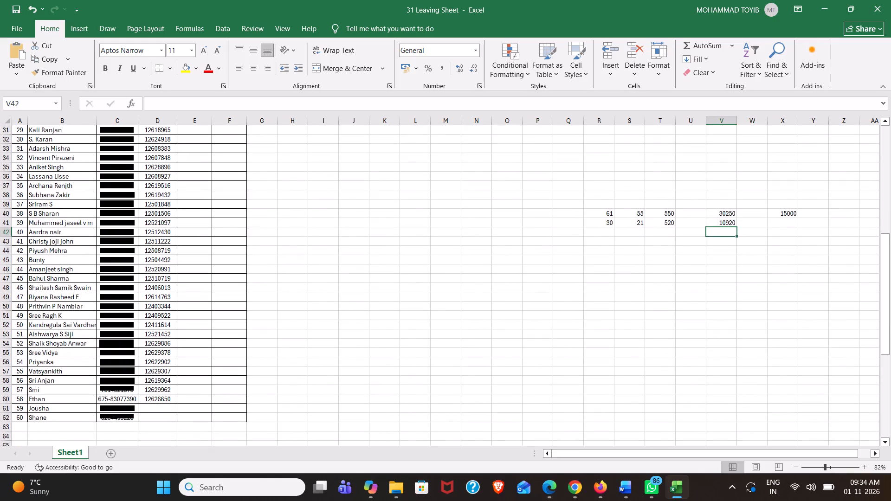
scroll(413, 258, "up", 13)
scroll(413, 258, "down", 1)
scroll(413, 258, "up", 2)
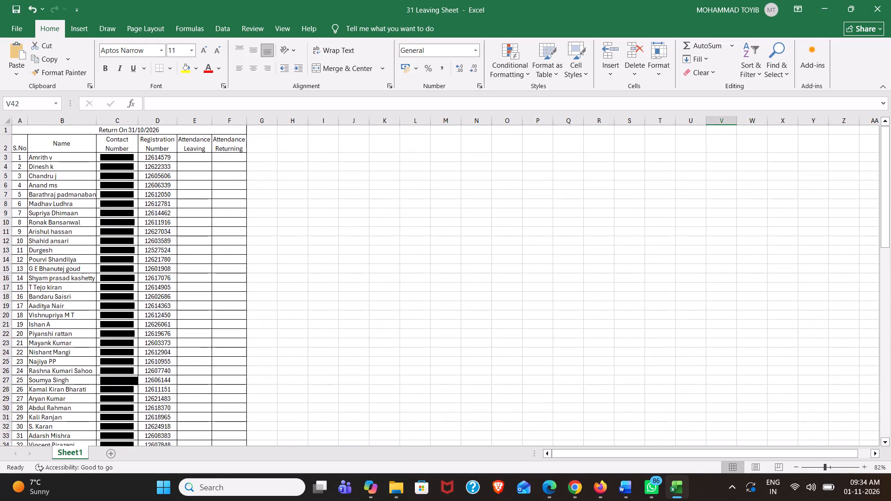
scroll(413, 258, "up", 2)
left_click(543, 268)
type("26170")
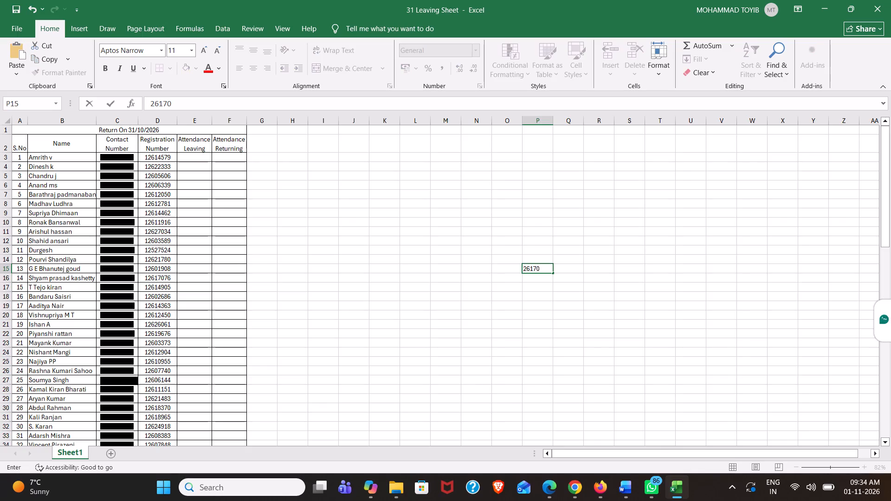
scroll(613, 256, "down", 2)
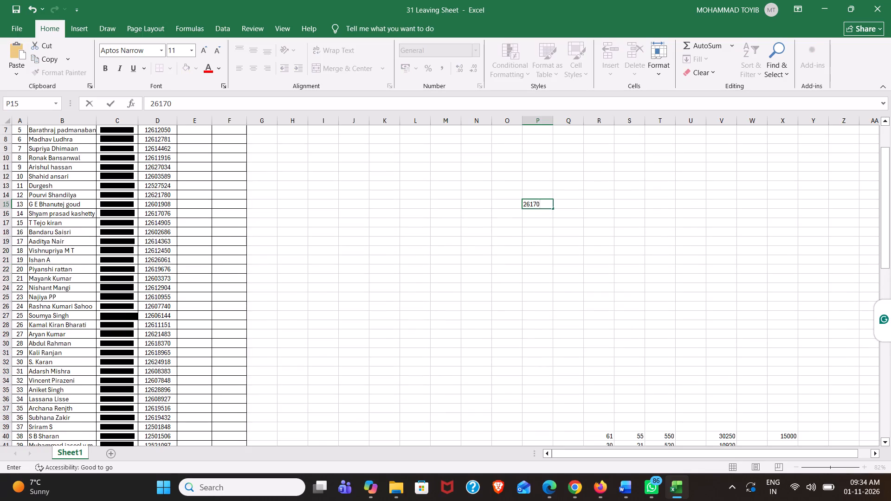
scroll(613, 257, "down", 1)
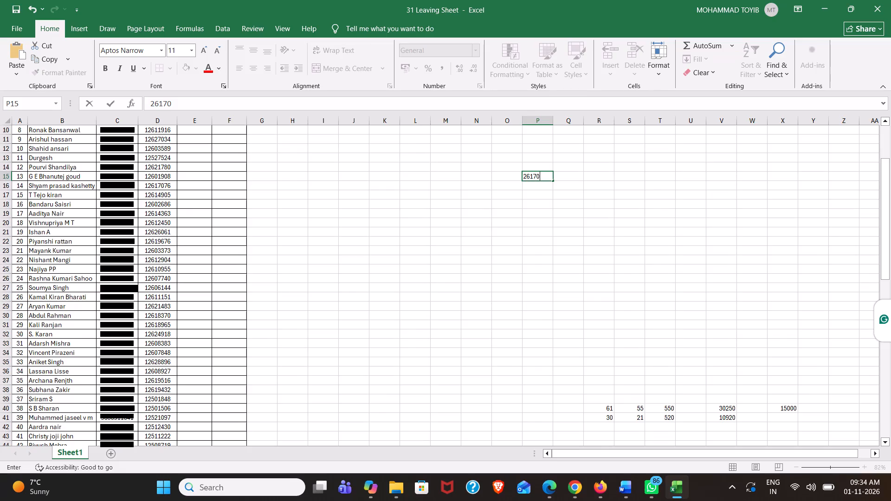
scroll(612, 257, "down", 2)
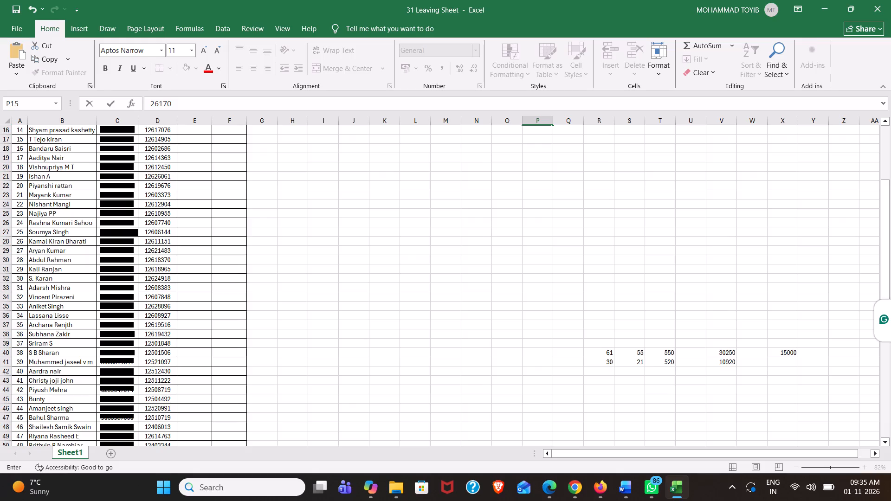
left_click(615, 252)
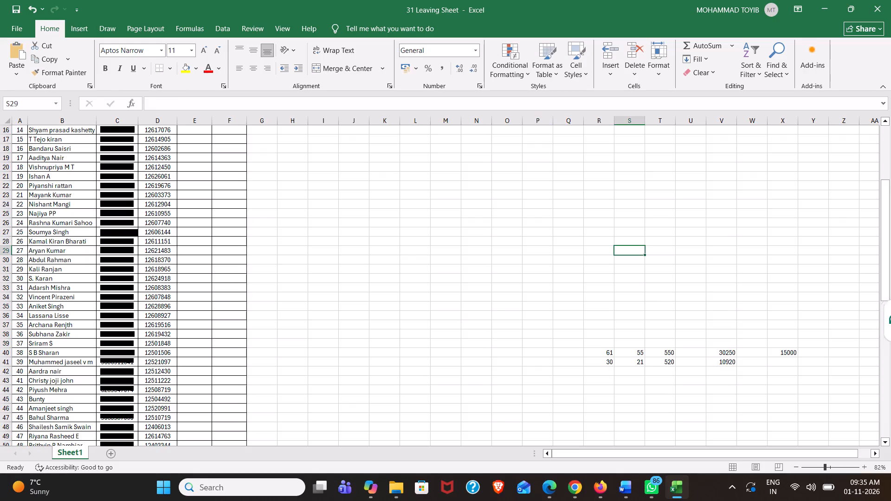
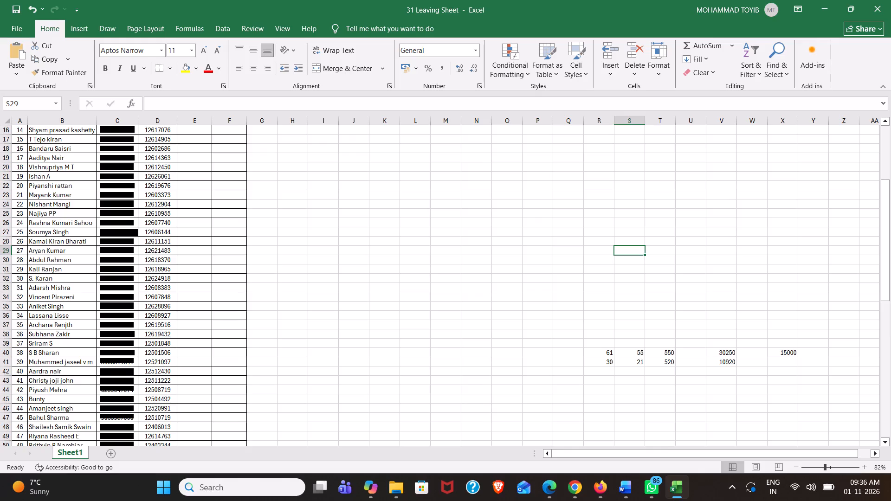
Enter 26120, 12367 and 5000 in V43 to V45, beneath the amounts of the two calculation rows.
left_click(729, 378)
type("26120")
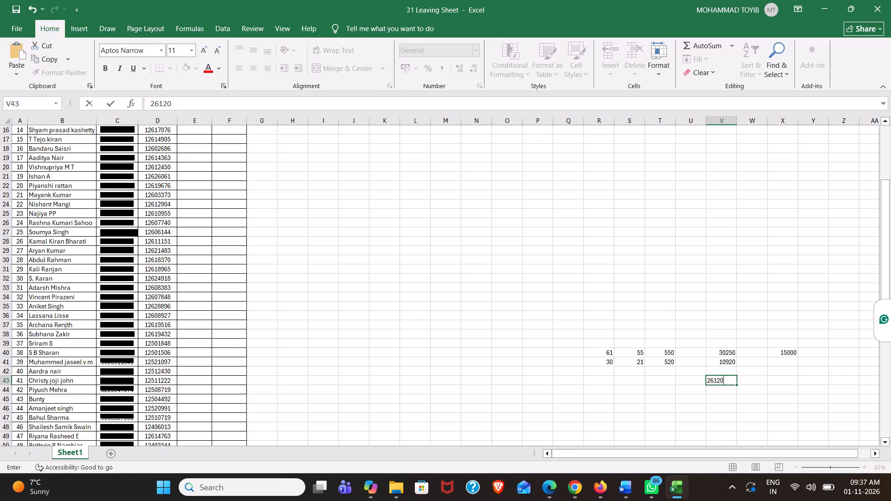
left_click(725, 391)
type("12")
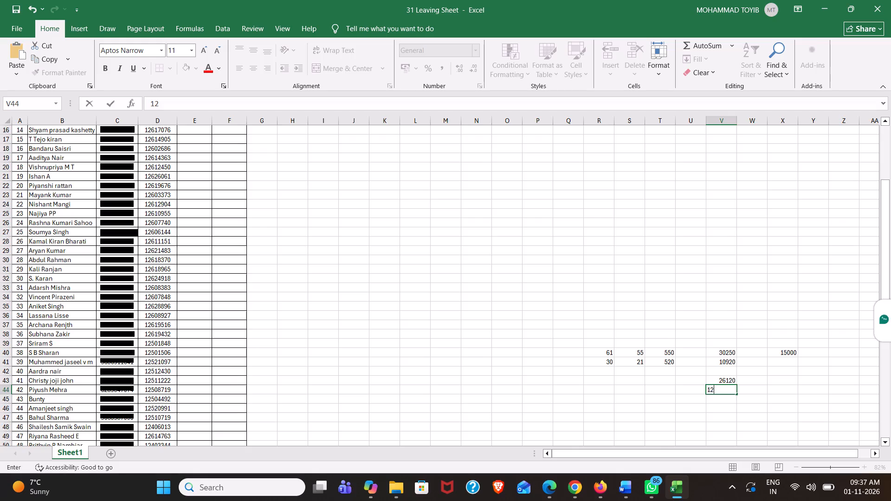
type("367")
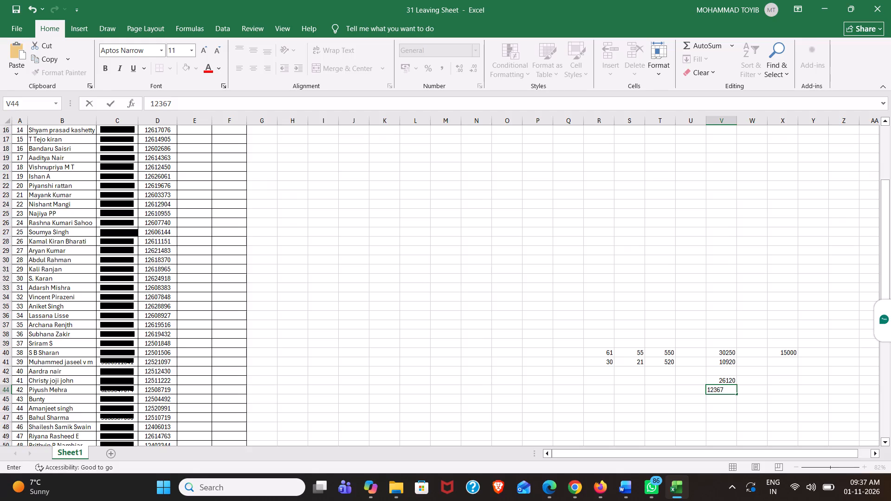
left_click(726, 399)
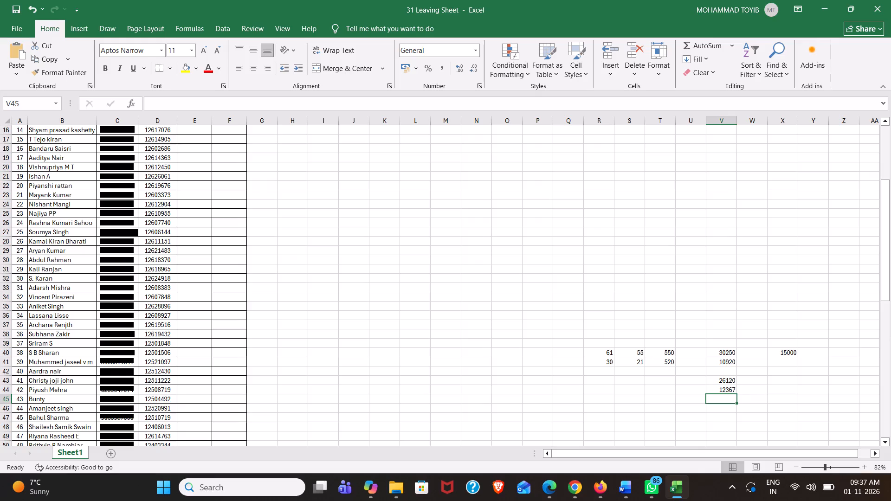
type("5000")
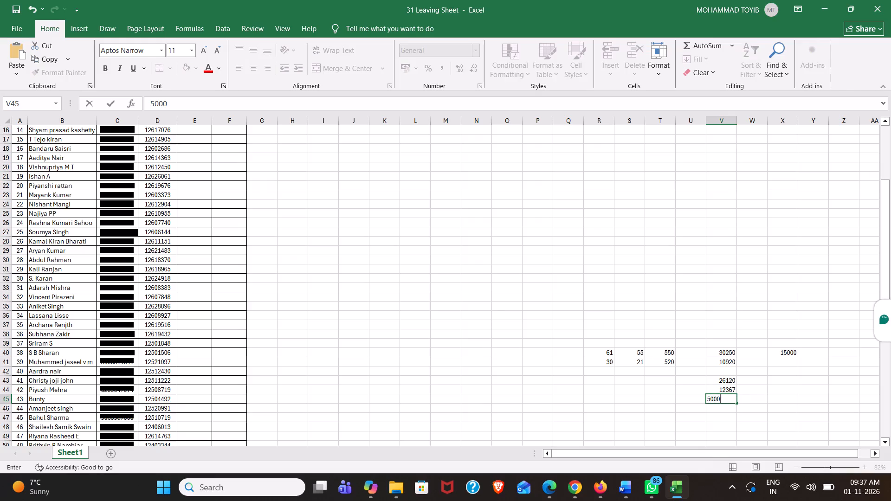
left_click(773, 392)
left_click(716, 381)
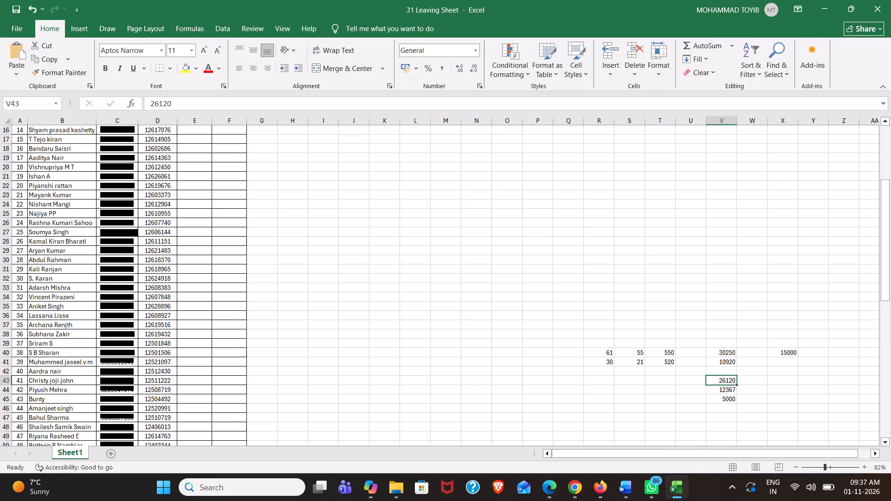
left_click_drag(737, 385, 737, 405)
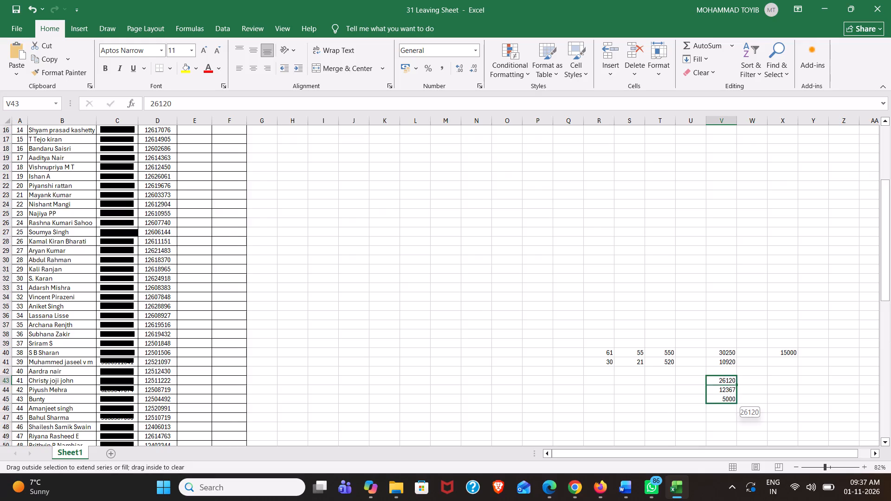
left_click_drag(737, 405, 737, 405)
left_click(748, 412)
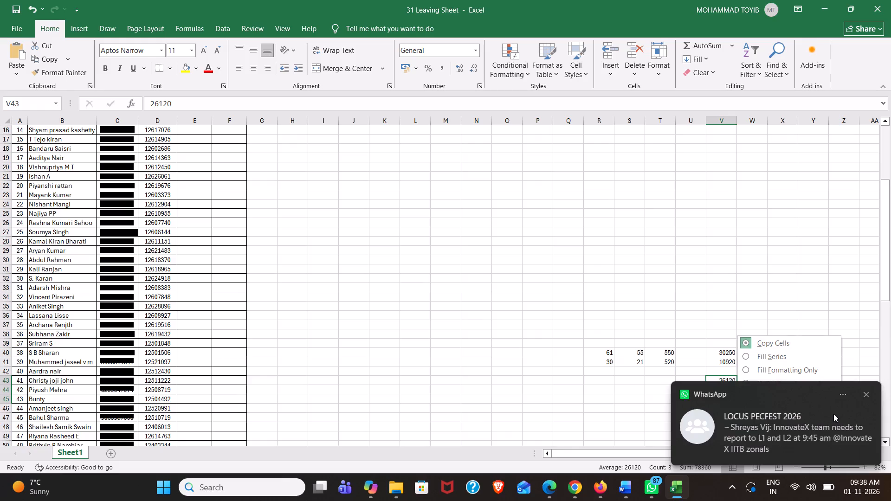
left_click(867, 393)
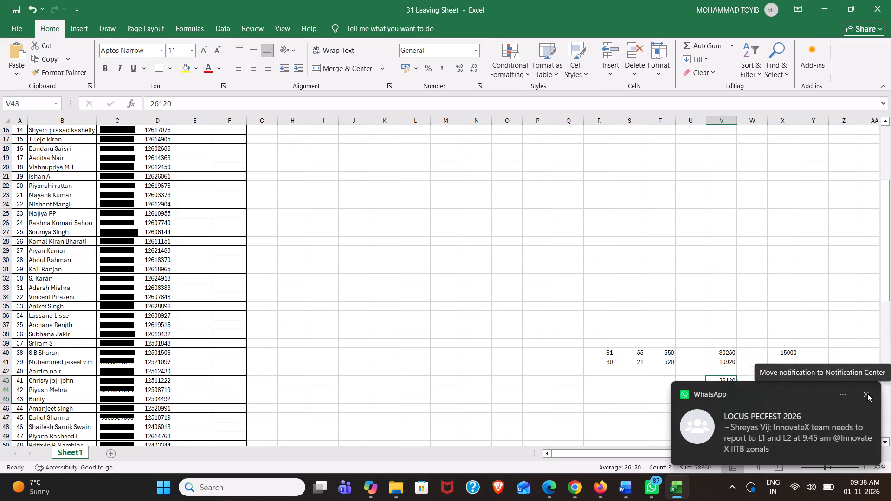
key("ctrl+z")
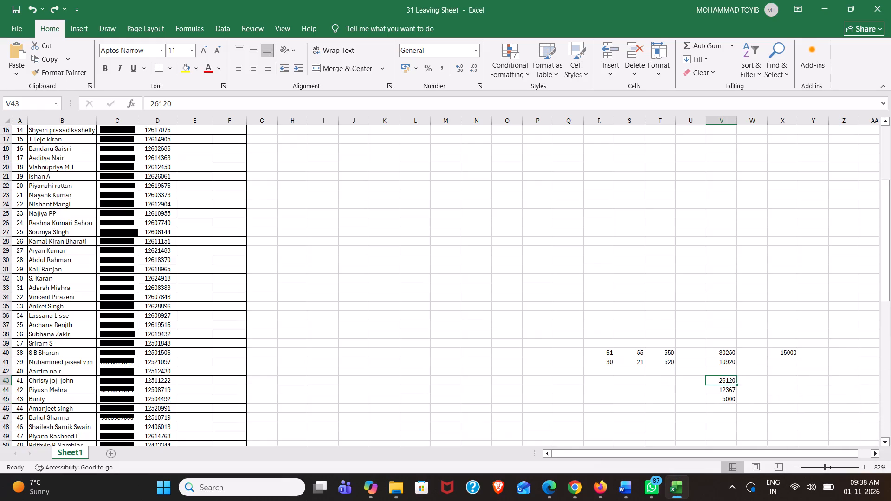
Add a Sum total in V46 for the three figures in V43:V45.
left_click(769, 409)
left_click(717, 378)
left_click_drag(717, 379, 721, 382)
left_click_drag(721, 382, 723, 399)
left_click(749, 414)
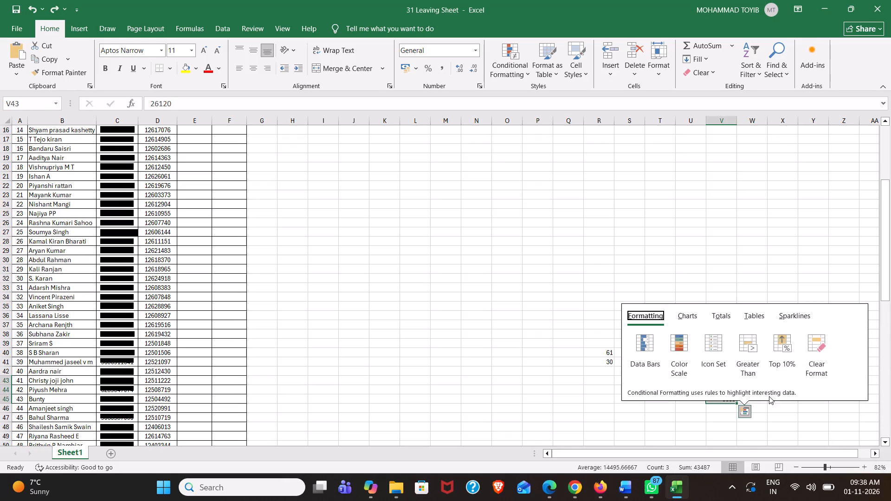
left_click(725, 320)
left_click(662, 361)
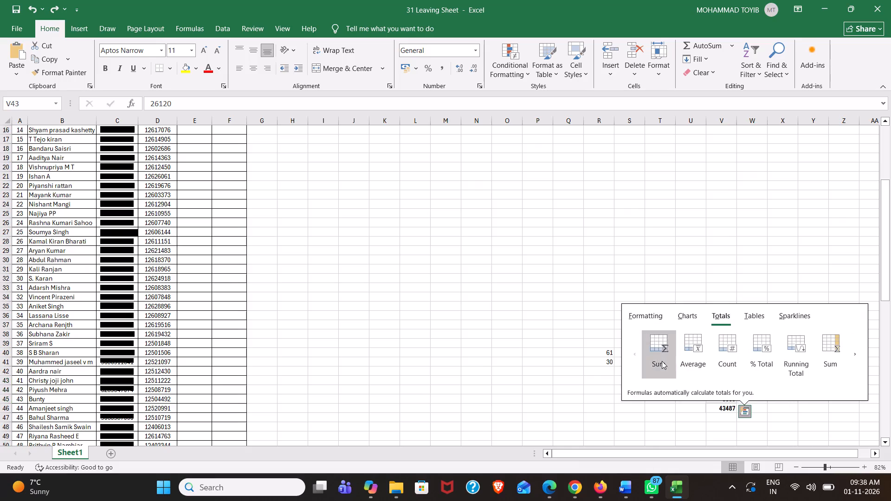
left_click(808, 395)
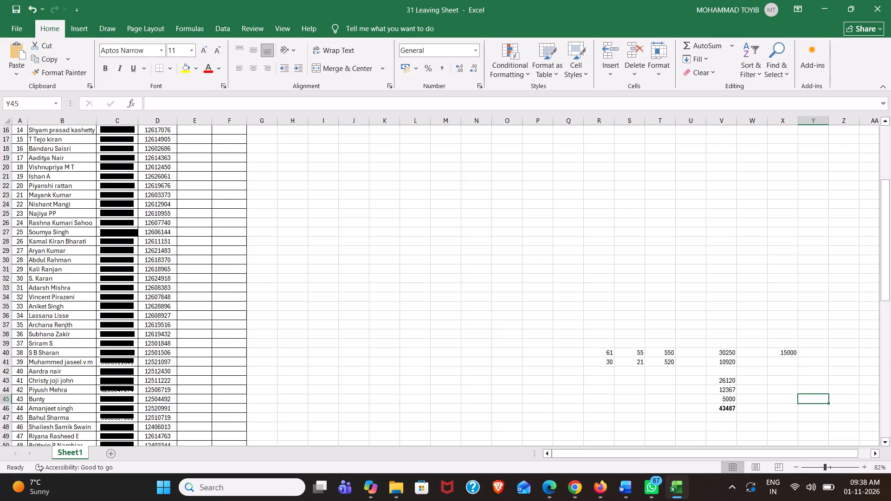
Enter 33487 in V47, directly below the sum.
left_click(728, 417)
type("33487")
left_click(764, 398)
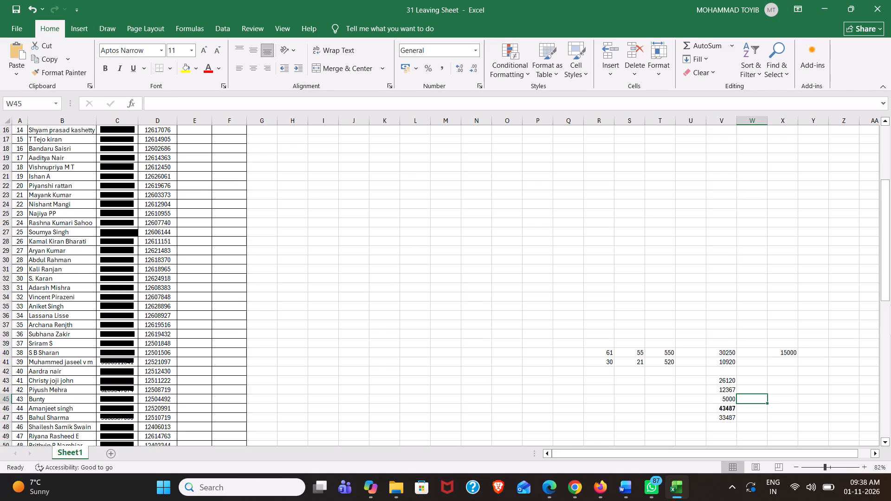
Select the blank cell V48 beneath the column of figures.
scroll(764, 398, "down", 3)
left_click(732, 346)
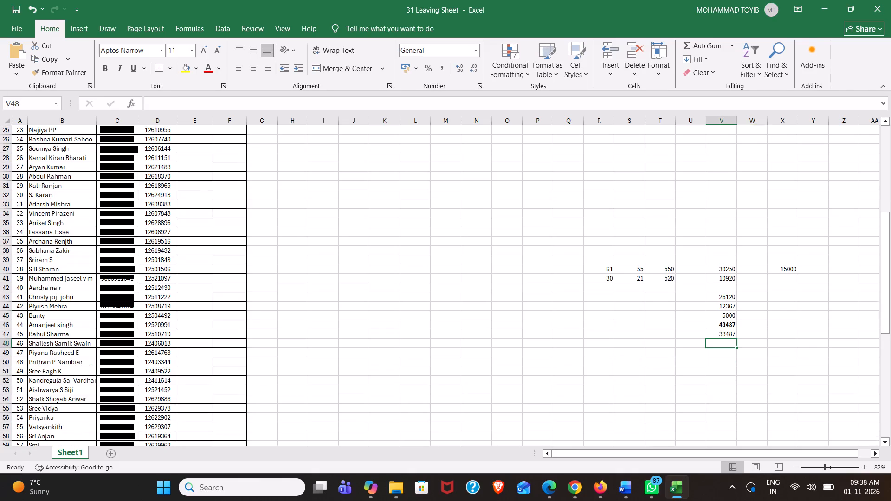
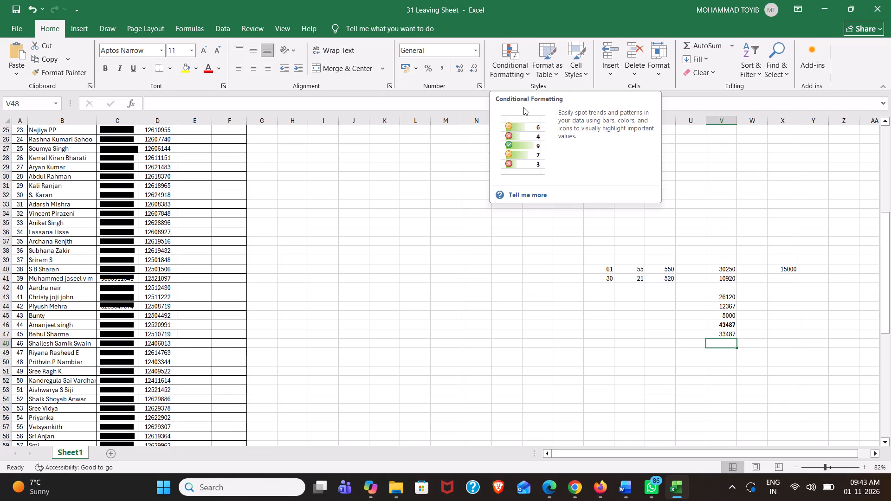
Look over the combined leaving list up to its header rows, along with the figures in the blank area beside it.
left_click(401, 239)
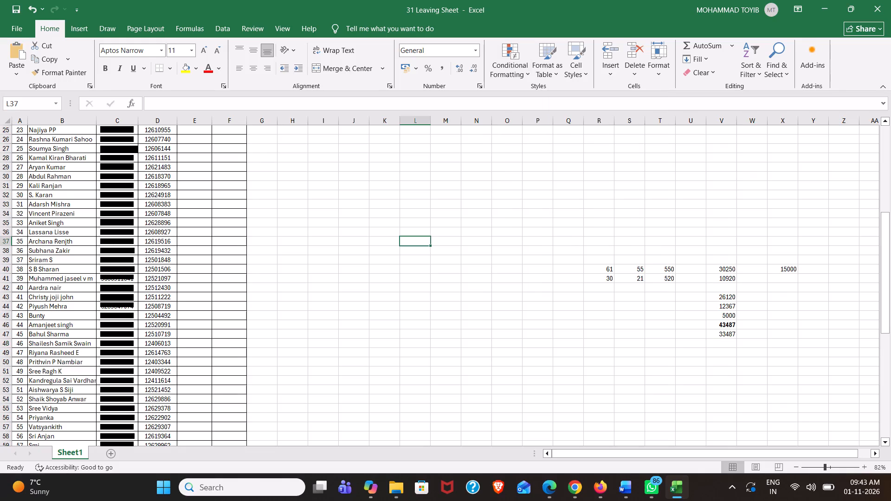
scroll(389, 232, "up", 3)
scroll(388, 232, "down", 1)
scroll(388, 232, "up", 6)
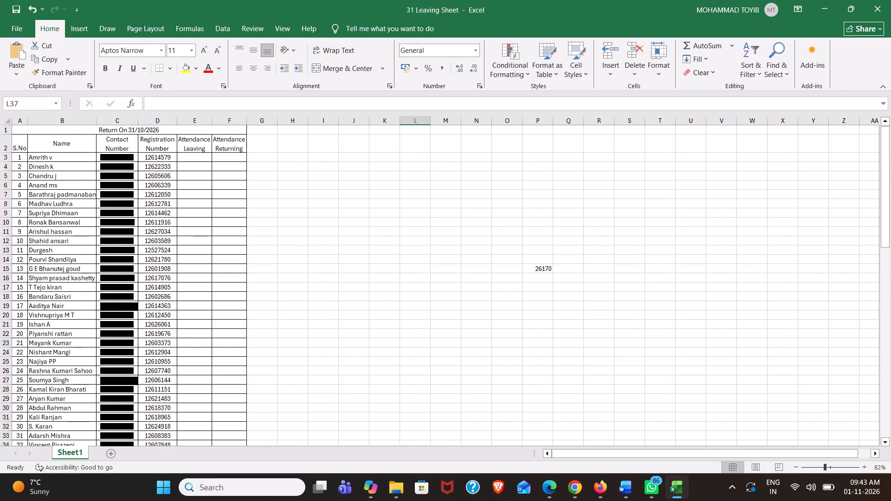
scroll(388, 231, "up", 2)
scroll(388, 231, "down", 2)
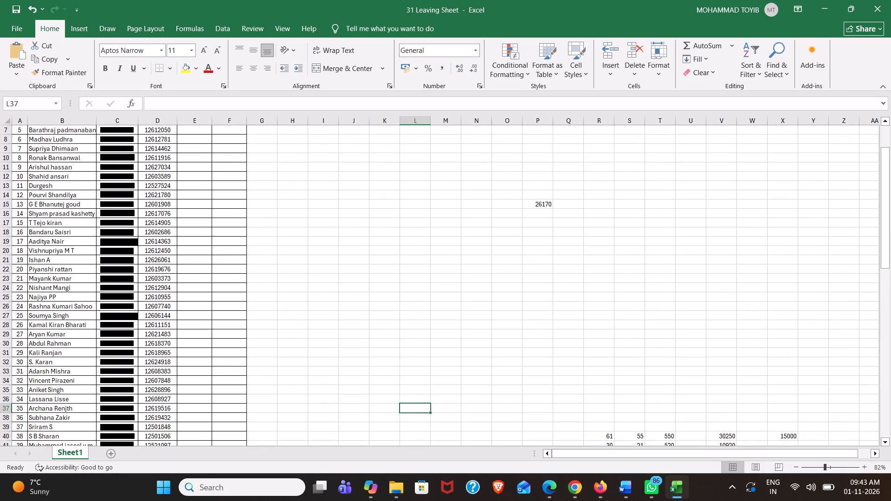
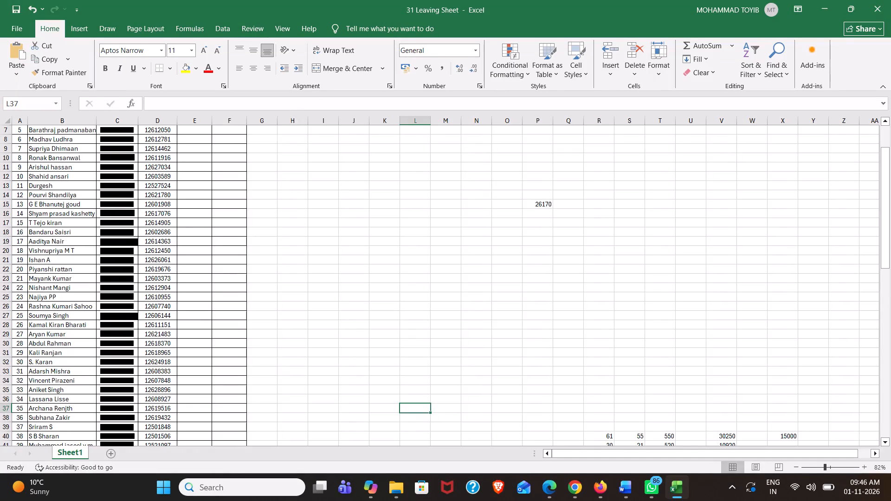
Enter 24000 in each of S20, S21 and S22, and 16000 in S23 directly below them.
left_click(632, 249)
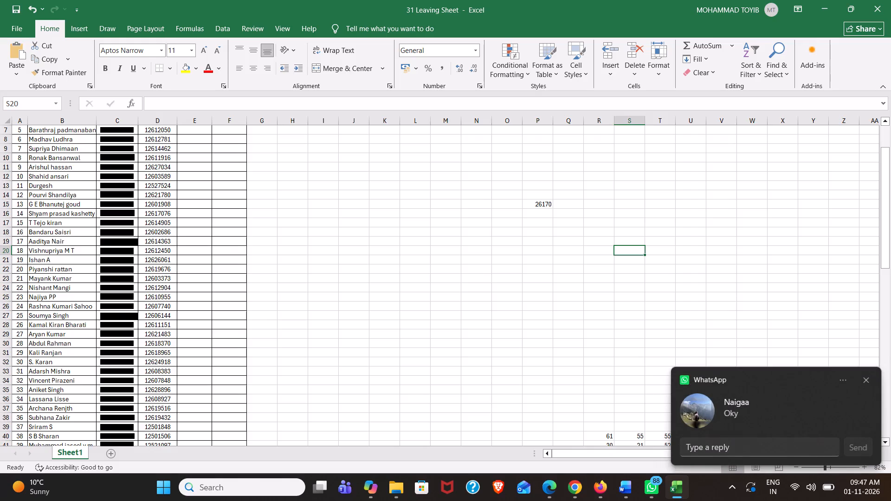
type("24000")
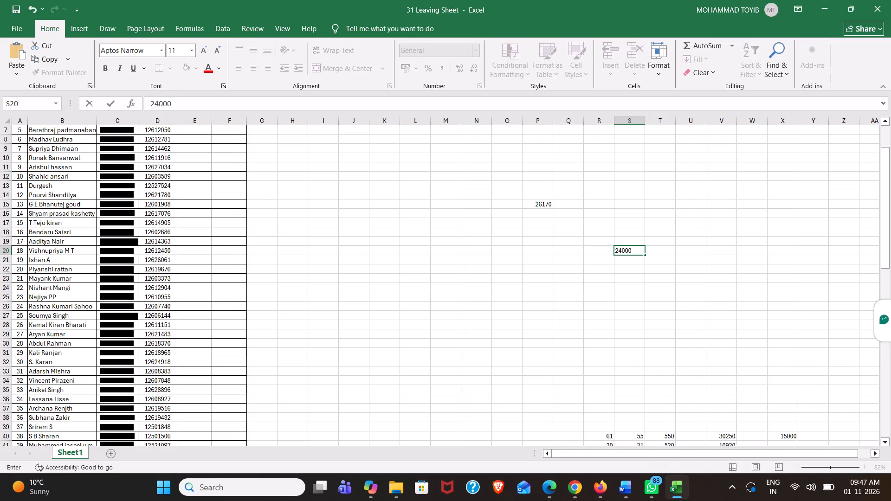
left_click_drag(646, 255, 643, 272)
left_click(635, 282)
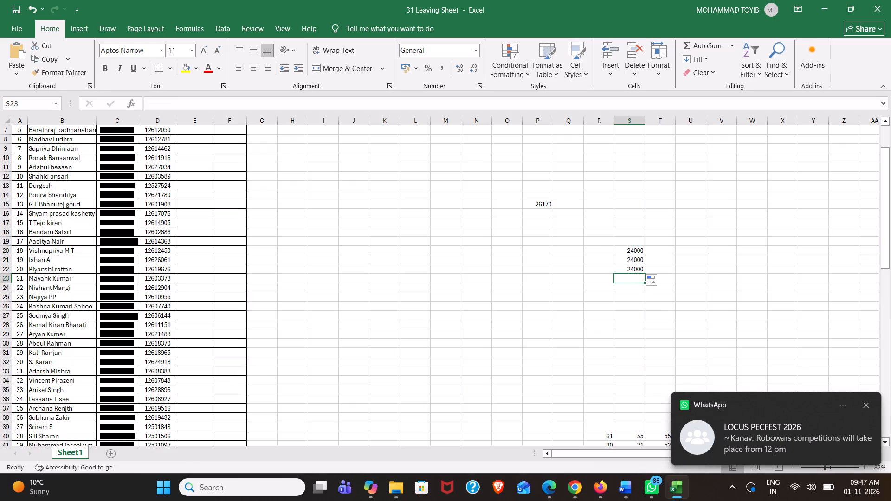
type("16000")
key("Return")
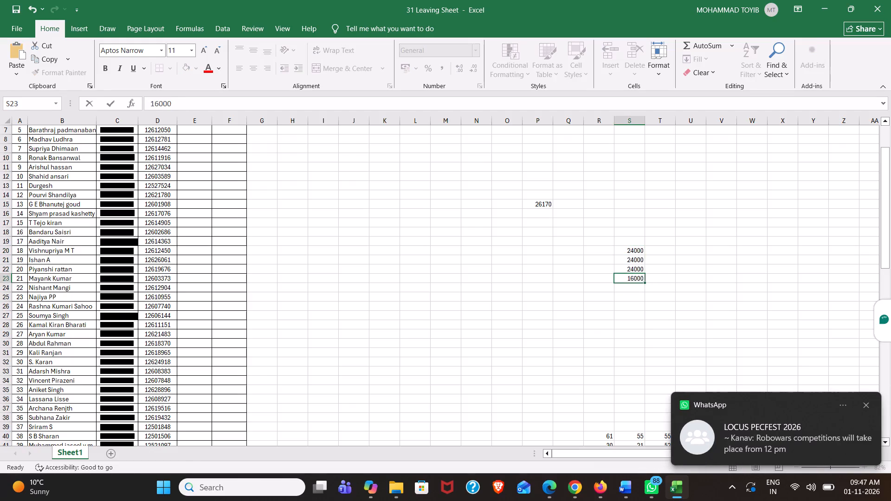
Start adding a total for the four figures in S20:S23 using Quick Analysis.
left_click(643, 251)
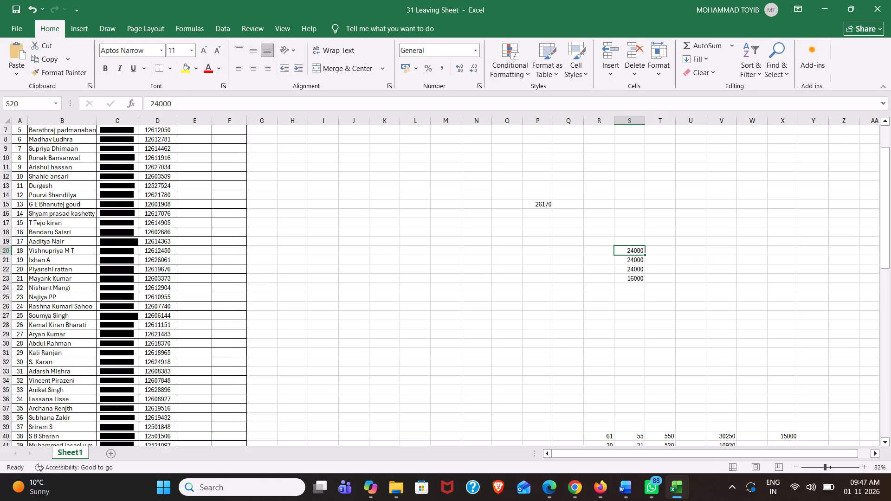
left_click_drag(636, 240, 639, 276)
left_click(652, 287)
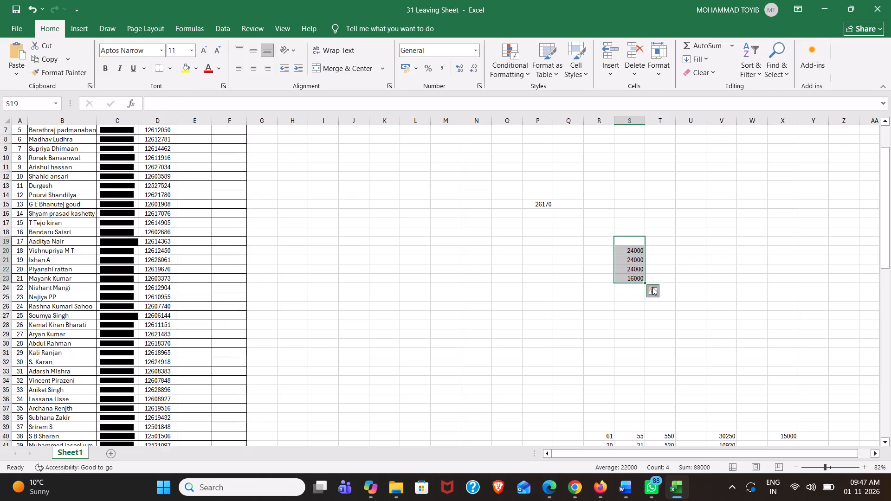
left_click(663, 314)
left_click(628, 320)
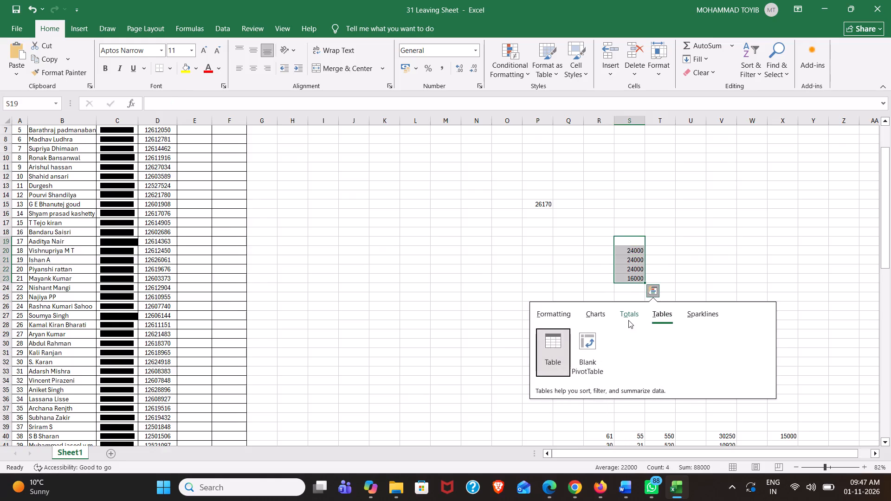
Add a Sum total in S24 beneath the four amounts in column S.
left_click(579, 349)
left_click(612, 346)
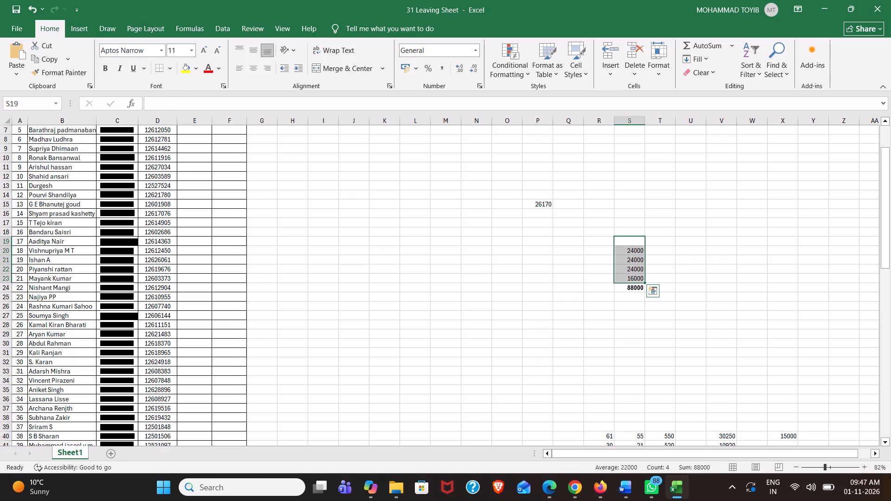
Enter the amounts 15000, 20000 and 35000 in cells T20 to T22, beside the 24000 amounts.
left_click(659, 252)
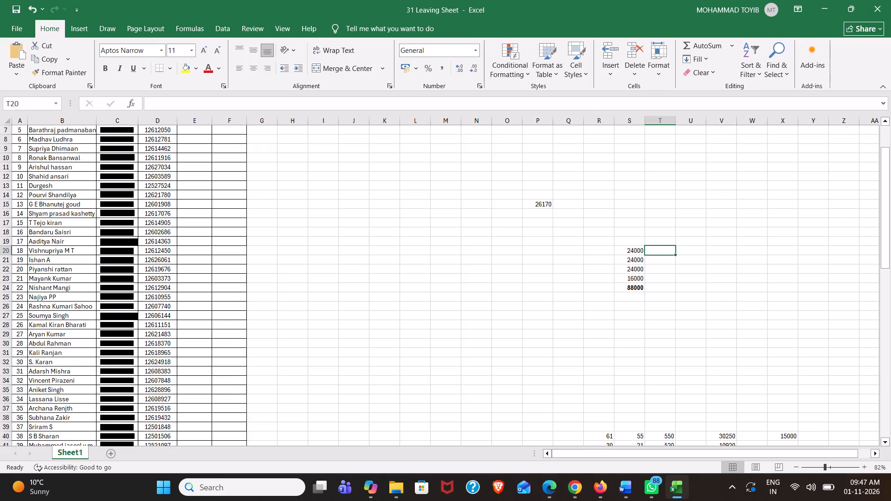
type("15000")
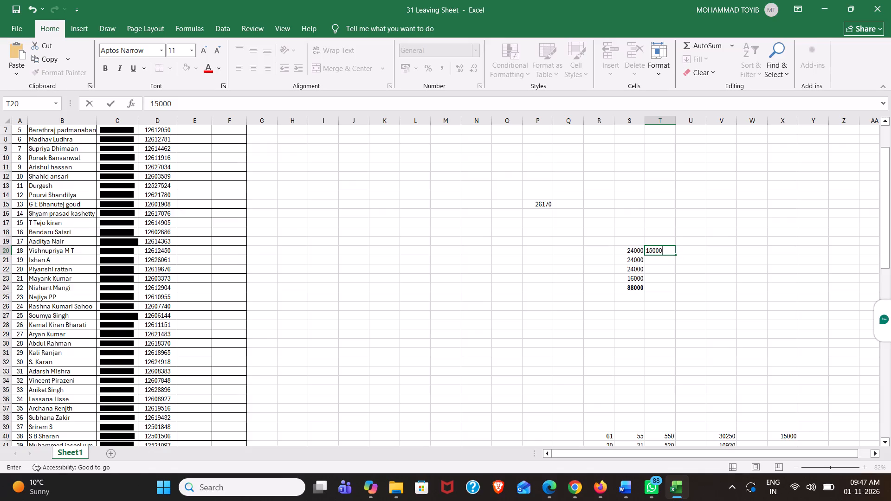
left_click(665, 262)
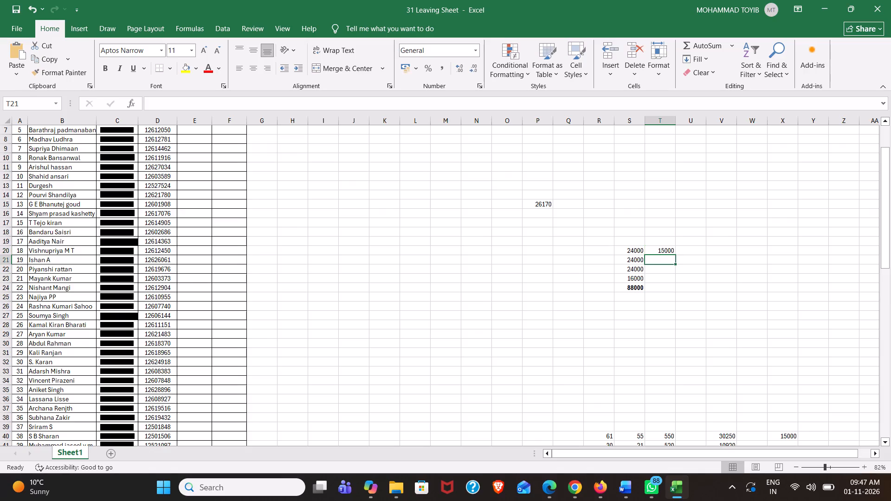
type("2000")
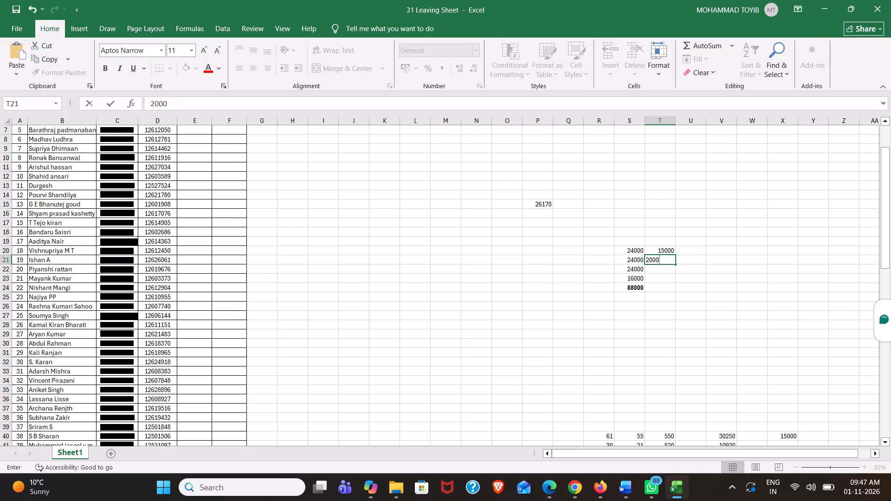
key("0")
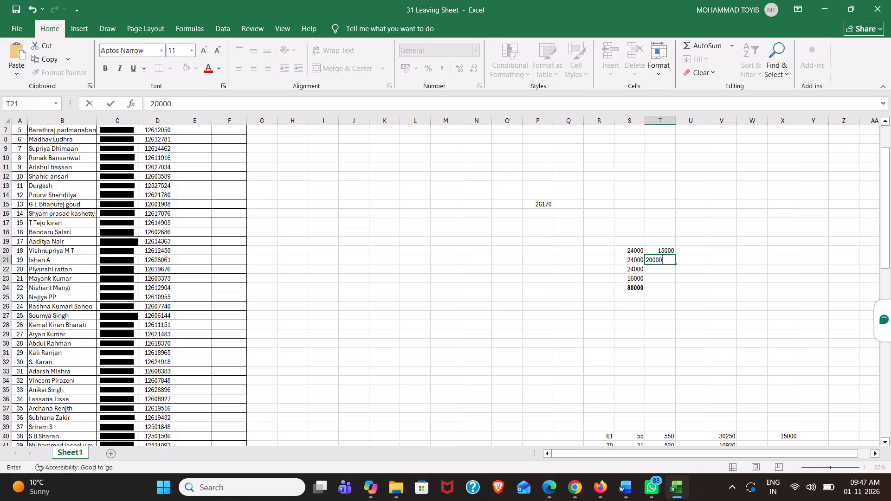
left_click(667, 270)
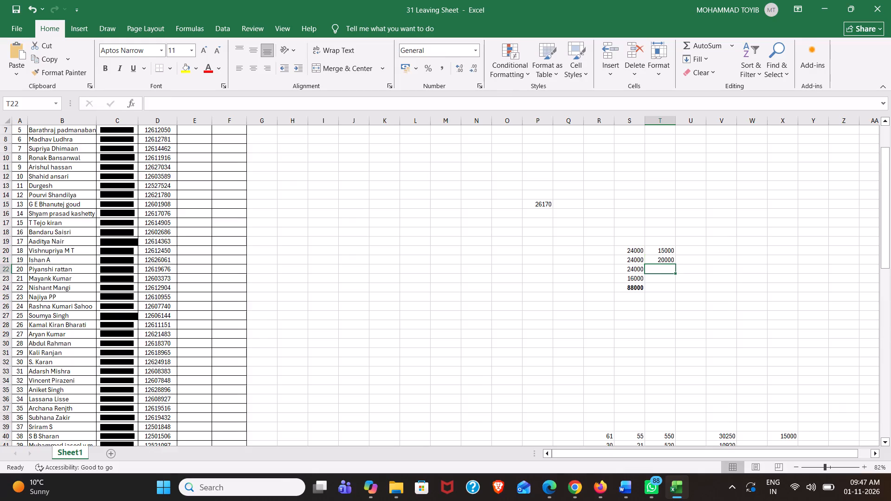
type("35")
type("000")
key("Return")
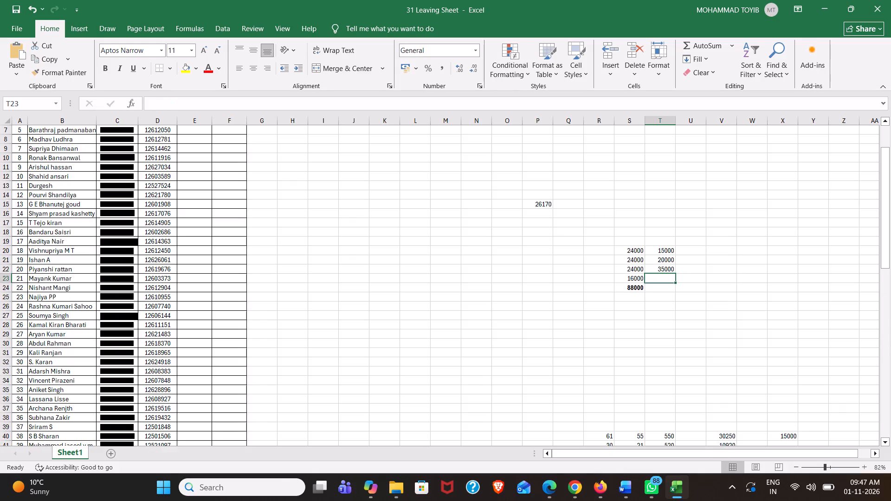
Add a Sum total in T24 for the amounts in T20 to T23.
left_click_drag(669, 247, 670, 265)
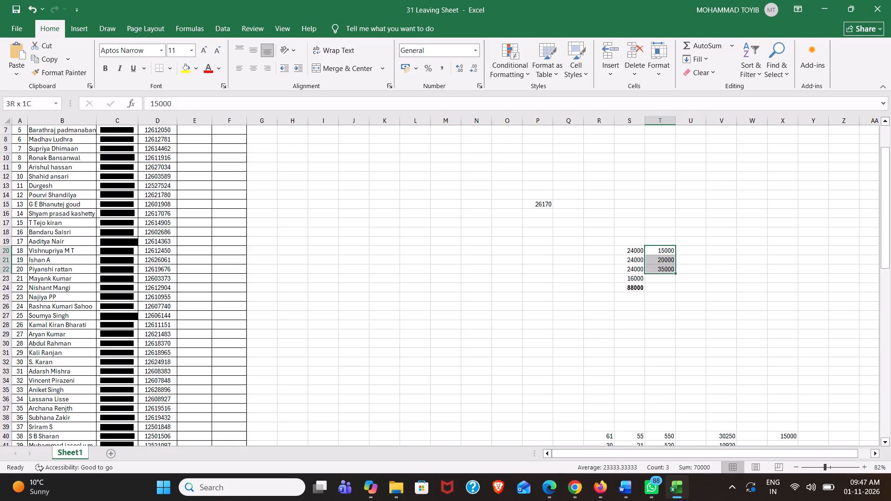
left_click_drag(670, 265, 671, 275)
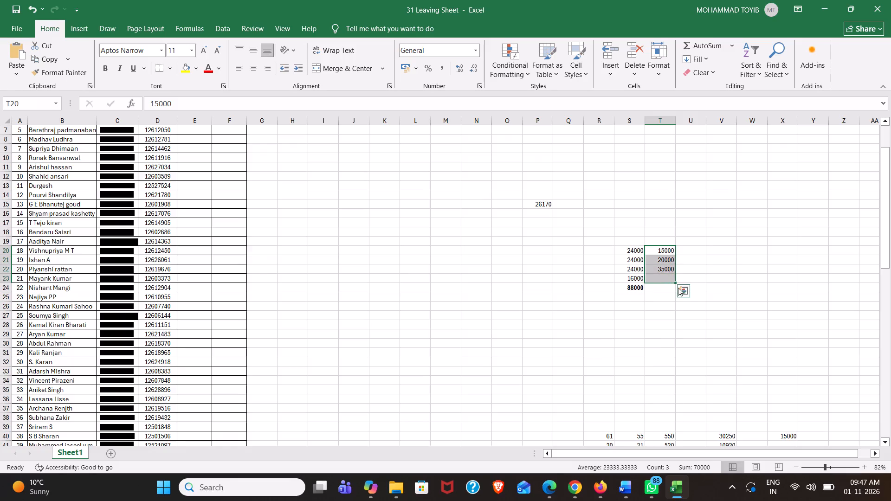
left_click(683, 292)
left_click(653, 313)
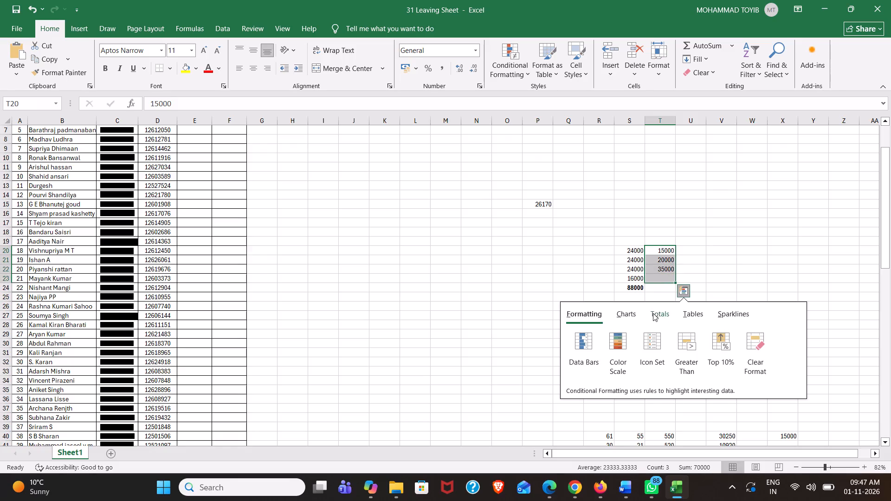
left_click(612, 352)
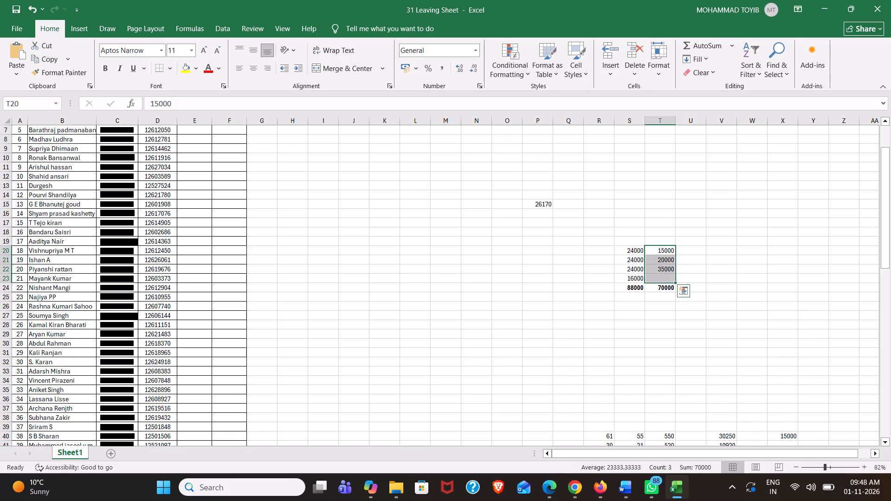
left_click(707, 264)
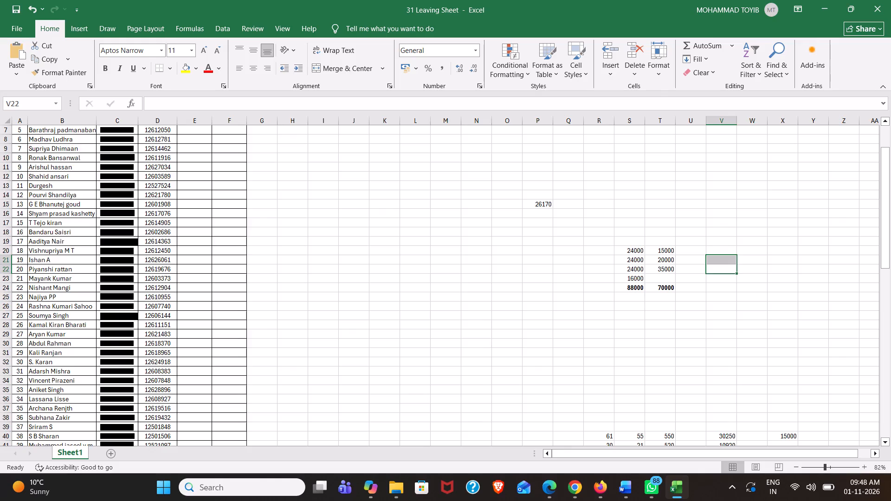
Widen columns S and T and centre their contents horizontally.
left_click_drag(646, 122, 668, 125)
left_click_drag(700, 122, 725, 125)
left_click(659, 121)
left_click(711, 122)
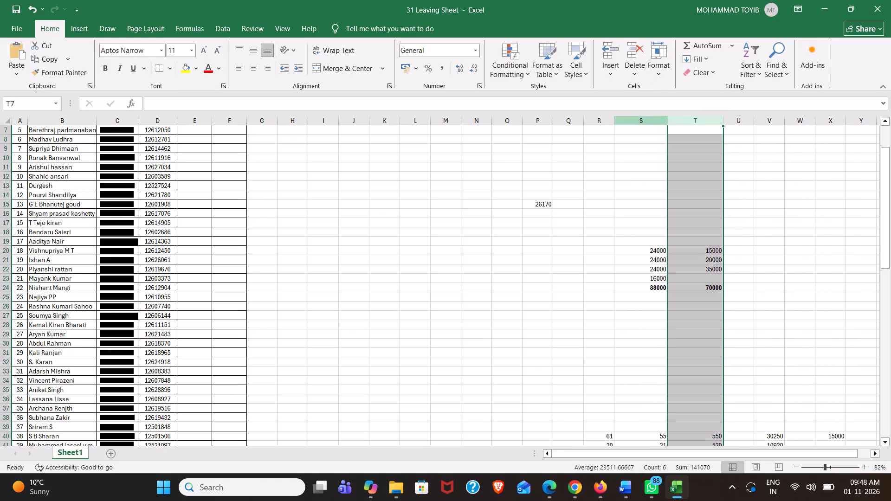
left_click(651, 123, "ctrl")
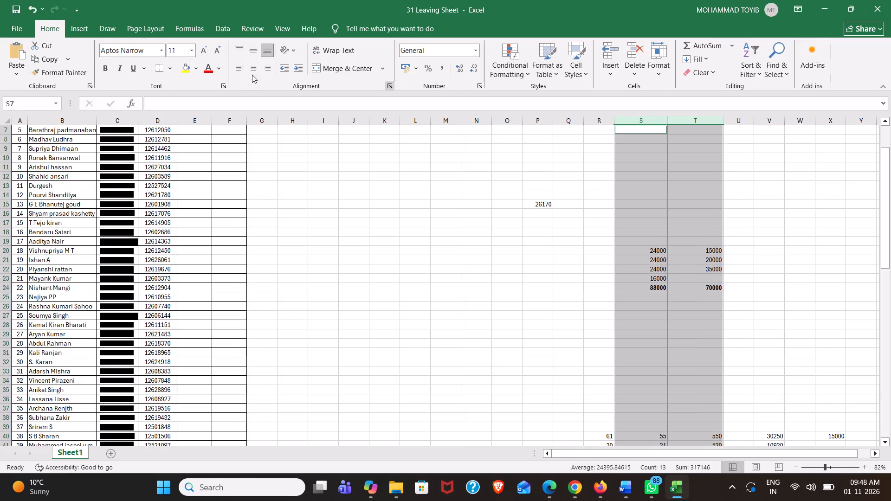
left_click(252, 74)
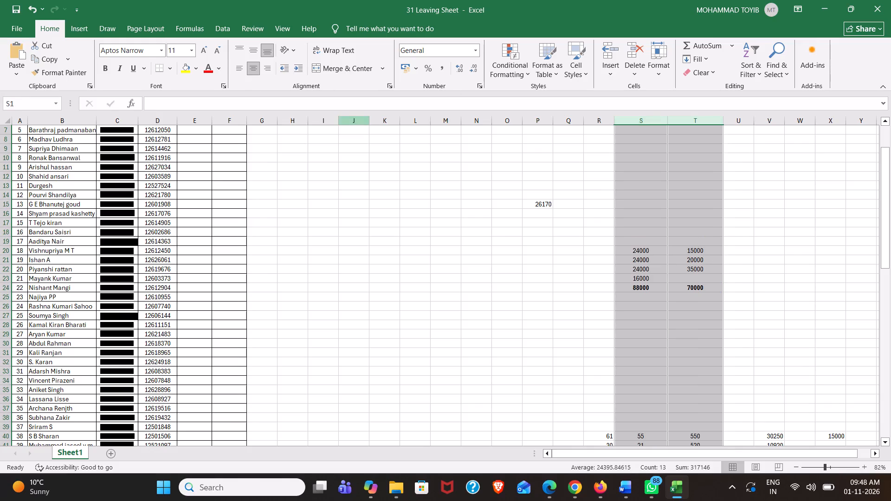
left_click(790, 275)
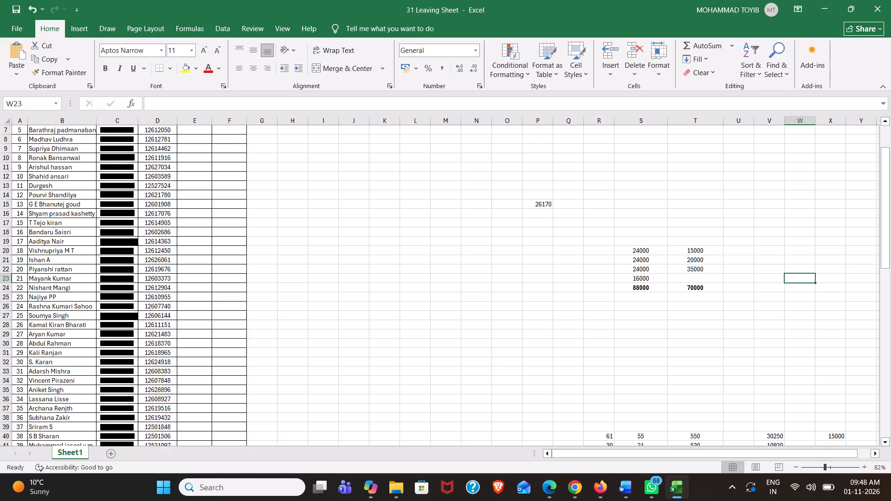
Widen column U and enter the note "Cash to driver" in U20, beside the 15000 amount.
left_click(730, 251)
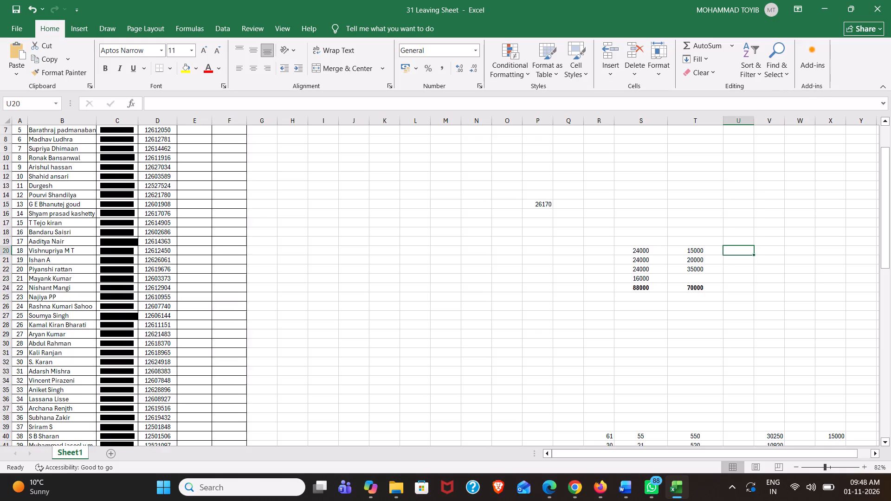
left_click_drag(755, 118, 797, 120)
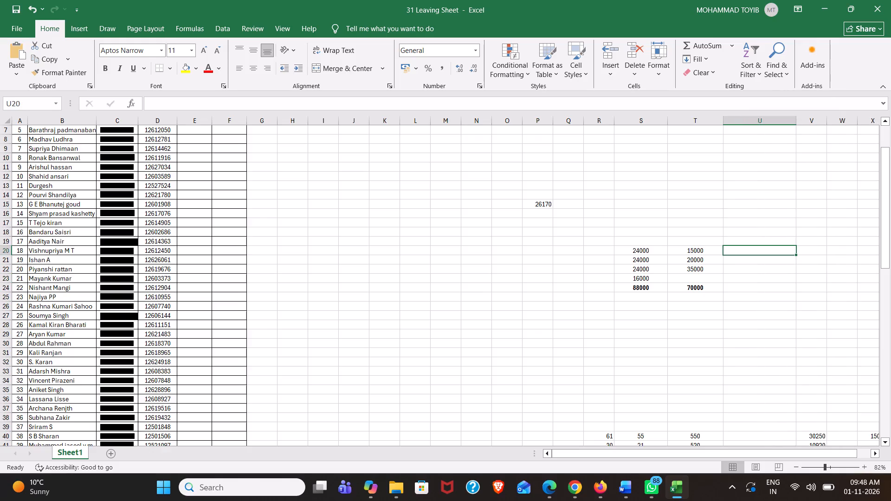
type("Cas")
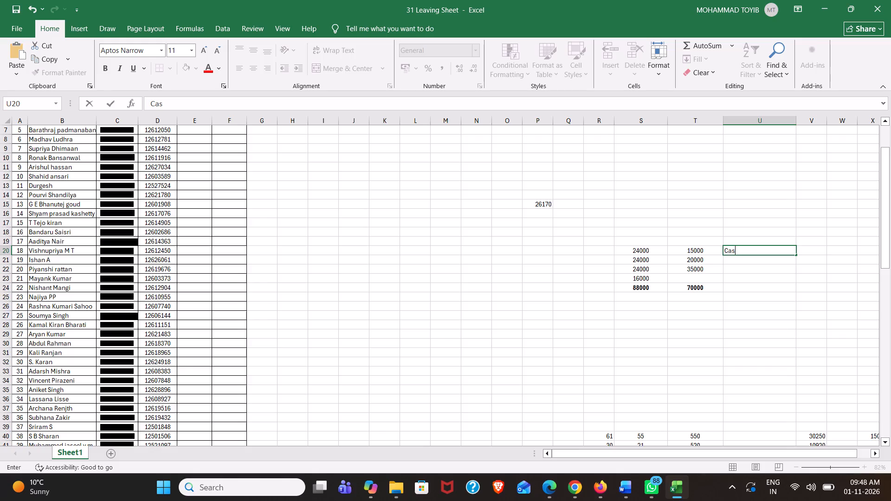
type("h t")
type("o driver")
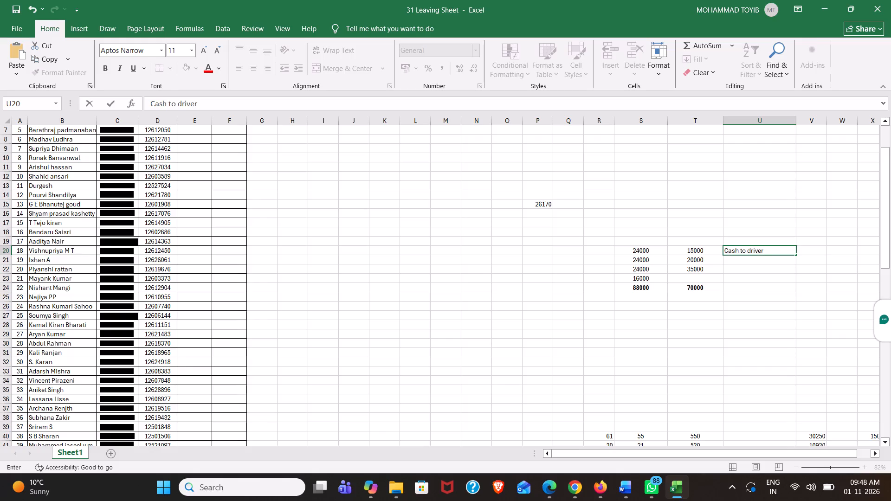
Enter the note "Online 10k advance and 10 k driver" in U21 and widen column U to fit it.
left_click(754, 261)
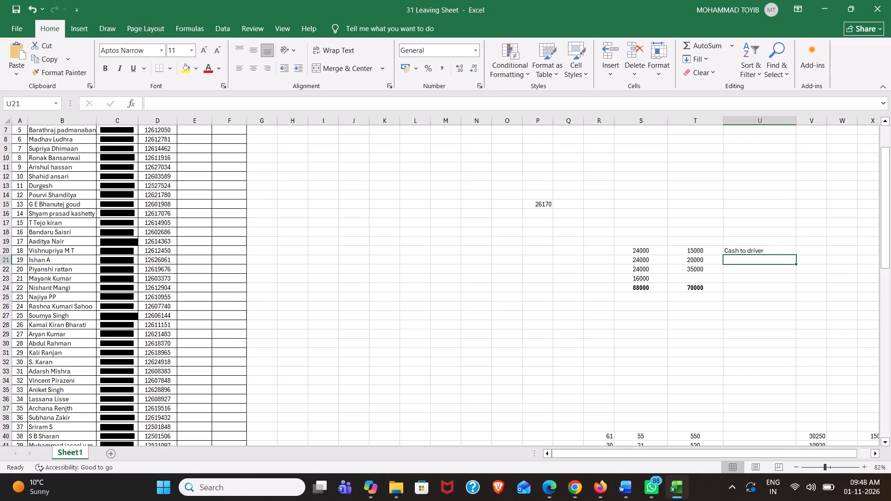
type("On")
type("line 10")
type("k advance and 10 k")
key("space")
type("driver")
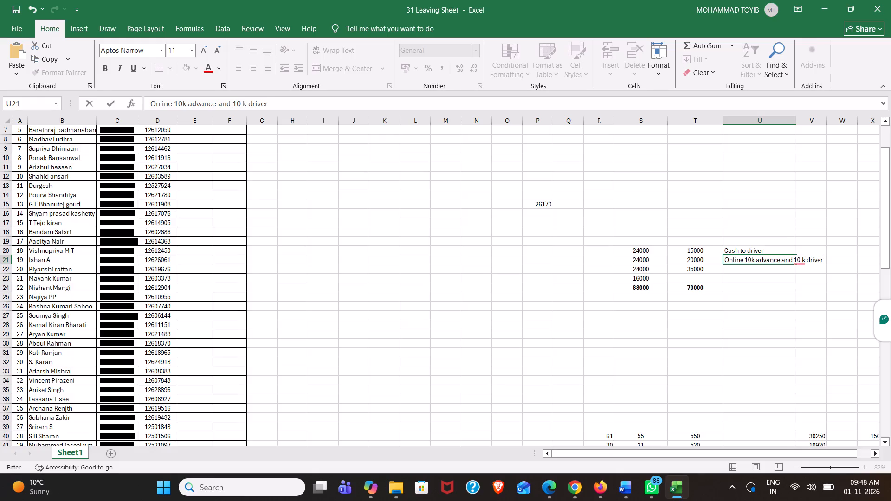
left_click(794, 121)
left_click_drag(796, 123, 827, 122)
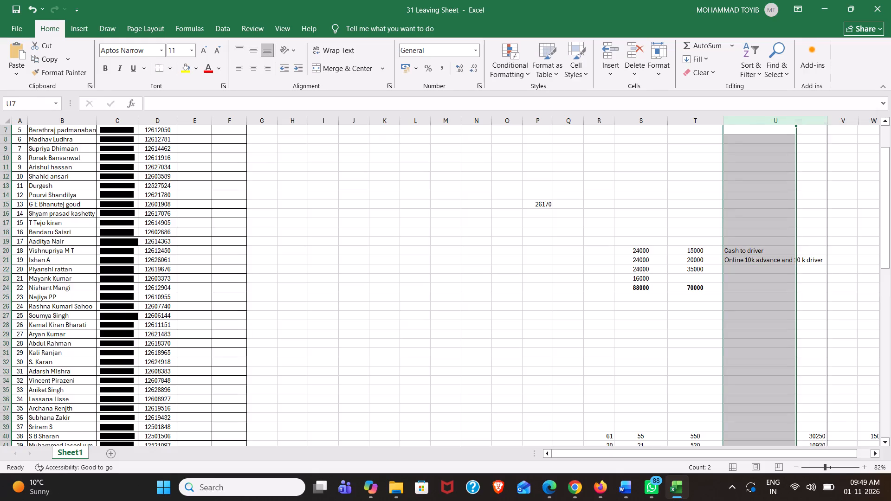
left_click(838, 248)
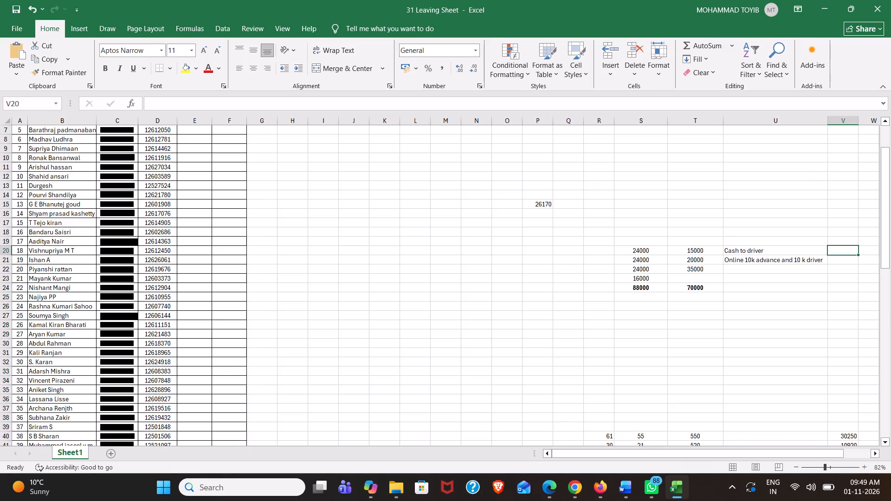
Enter the note "Online" in U22 beside the 35000 amount, removing the rest of the auto-completed text.
left_click(760, 271)
type("online")
left_click(750, 334)
left_click(750, 334)
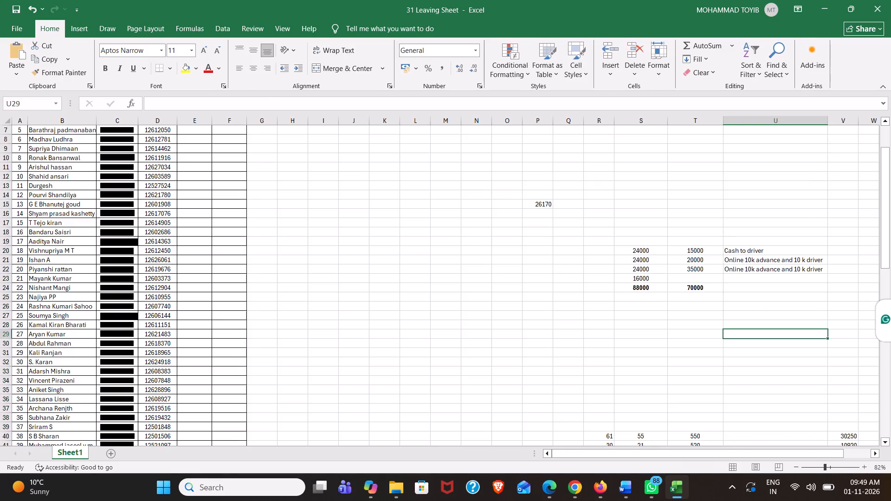
left_click(788, 269)
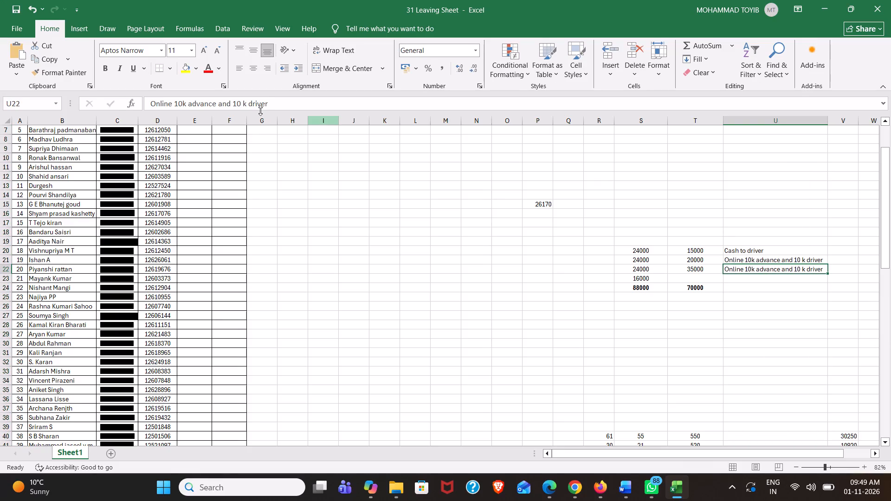
left_click_drag(274, 108, 178, 99)
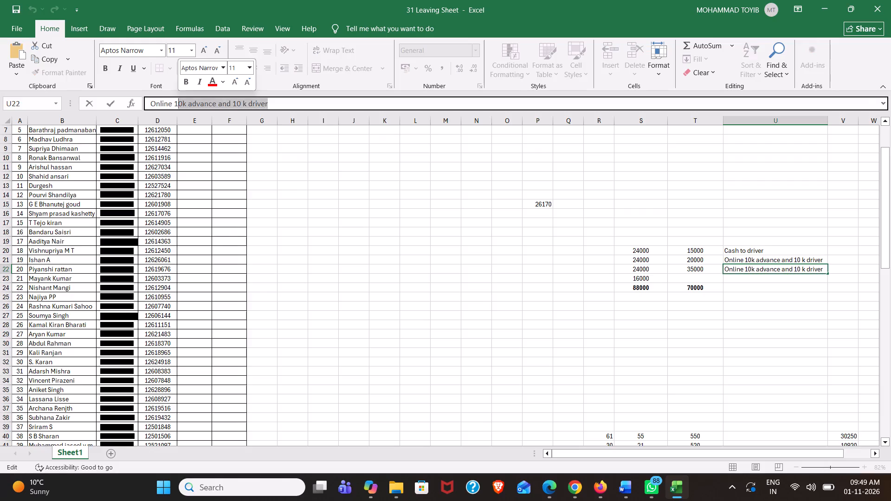
key("BackSpace")
key("BackSpace")
left_click(733, 317)
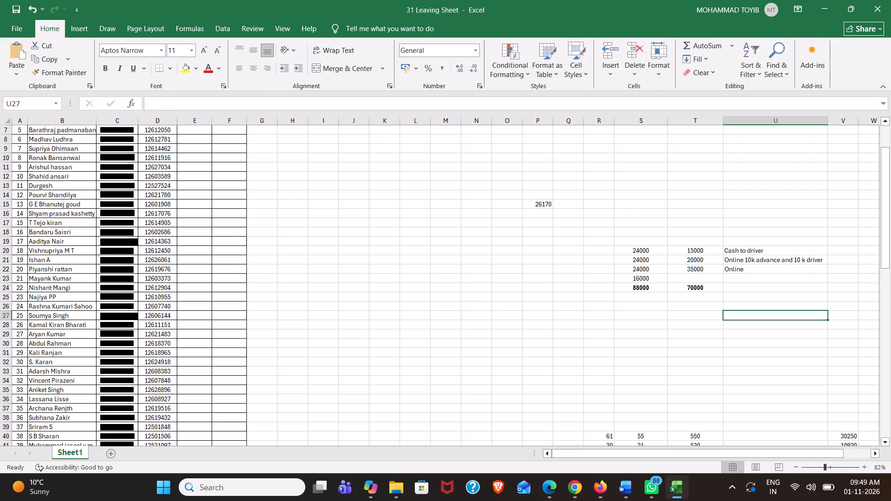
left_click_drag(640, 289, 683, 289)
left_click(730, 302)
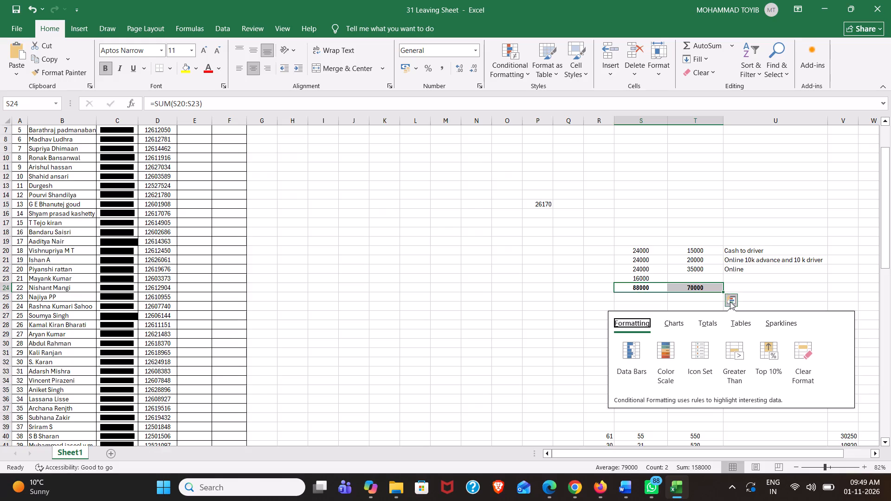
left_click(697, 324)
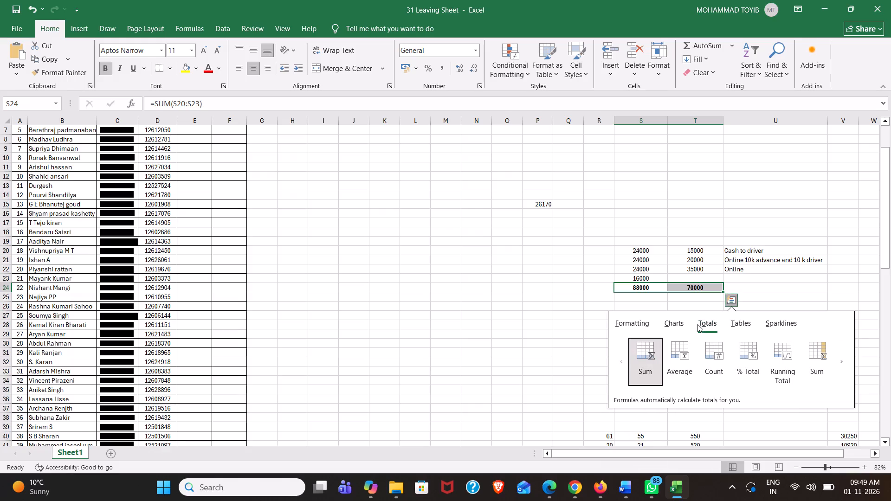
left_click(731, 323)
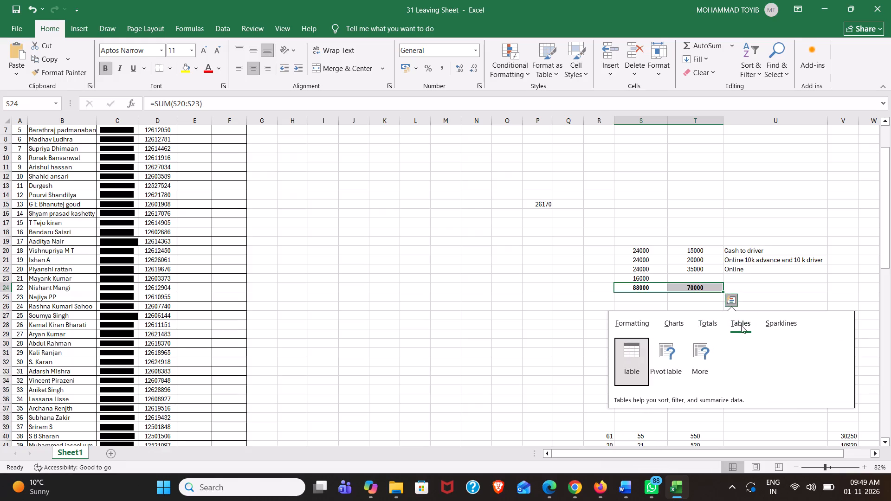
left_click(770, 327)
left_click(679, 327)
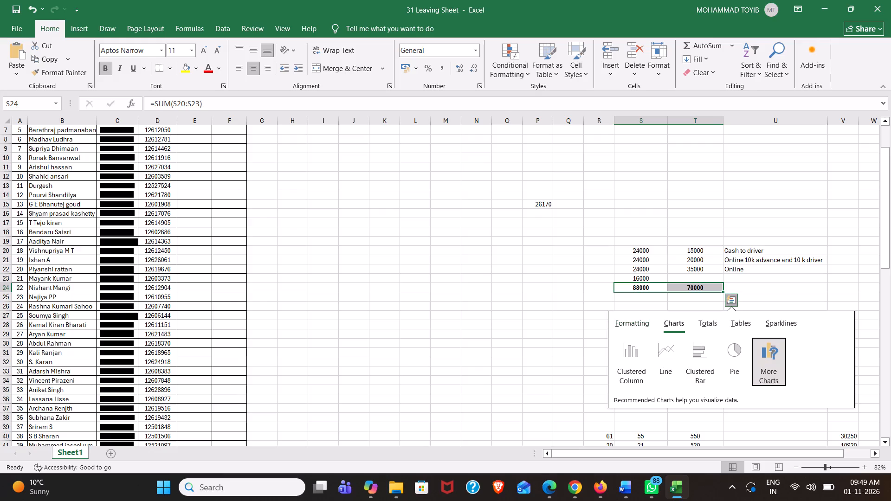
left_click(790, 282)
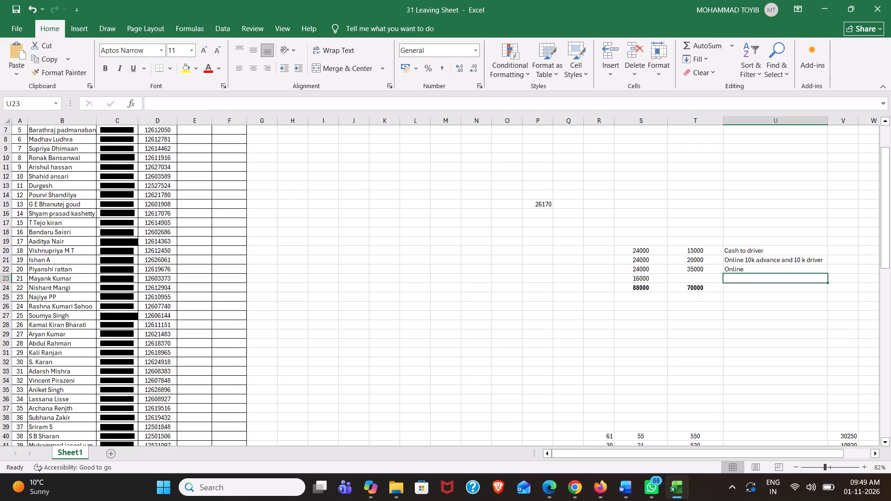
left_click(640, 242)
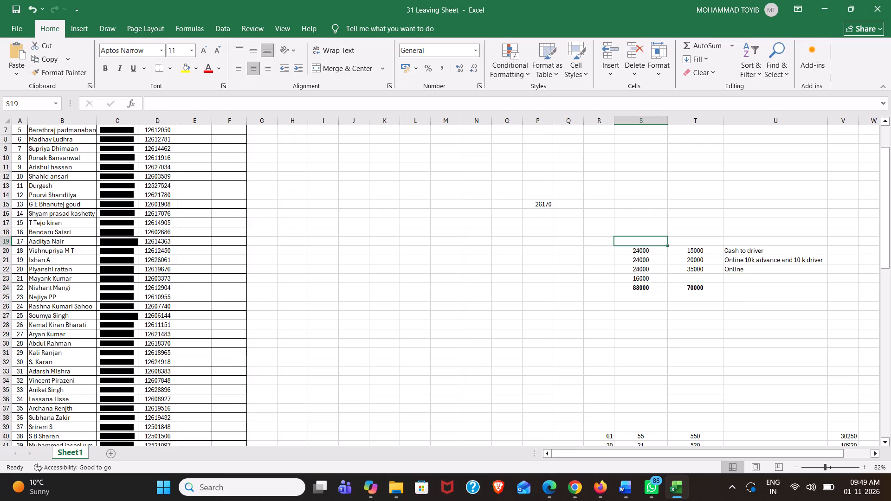
Enter the bold, all-capitals heading "TOTAL" in S19, above the 24000 amounts.
type("Total")
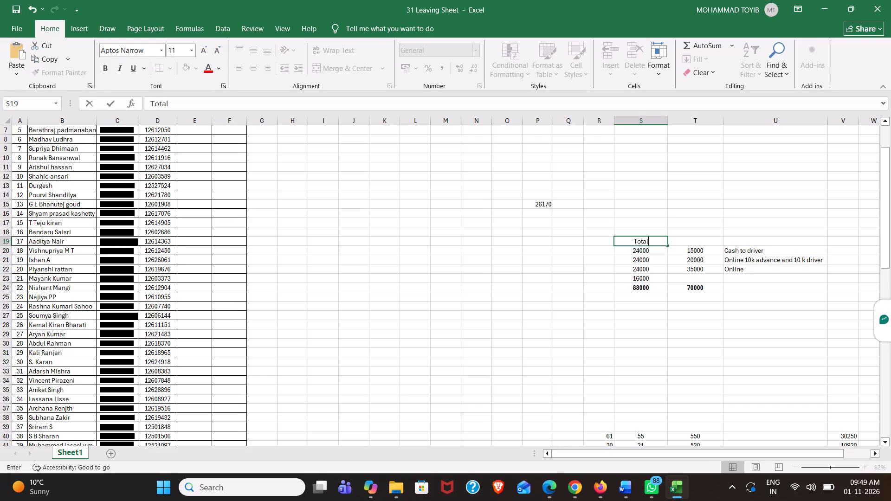
double_click(165, 103)
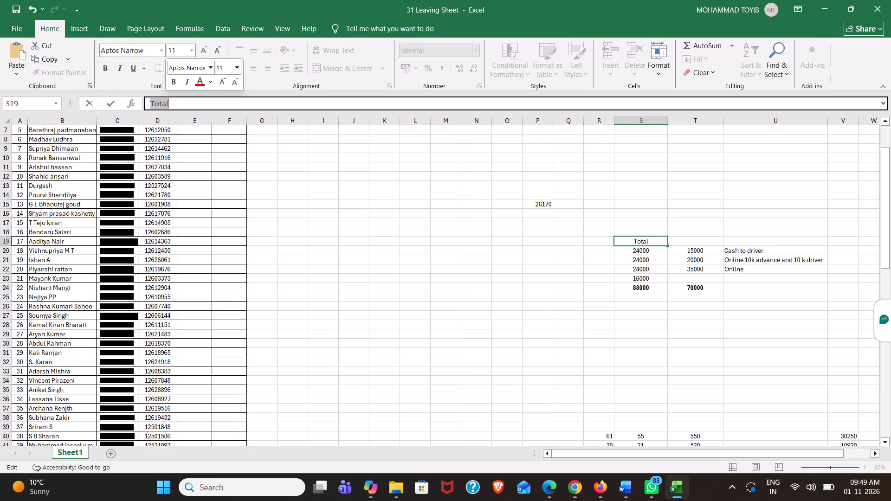
left_click(107, 69)
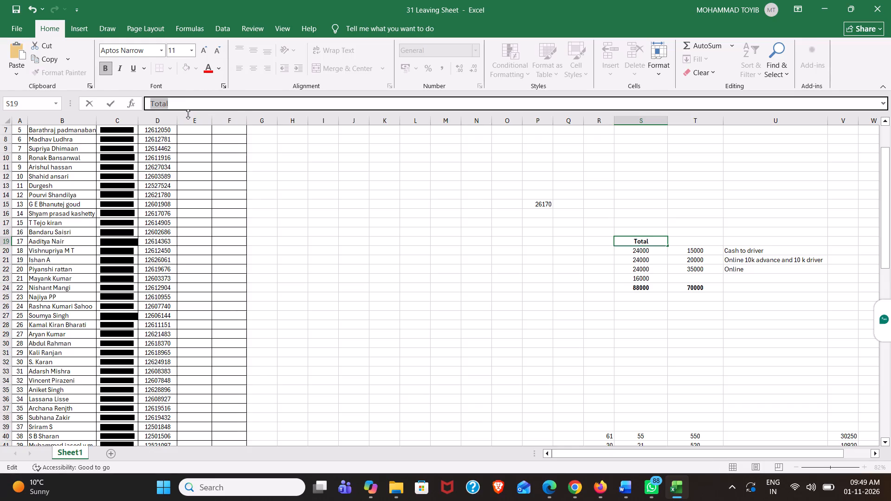
key("BackSpace")
key("shift+t")
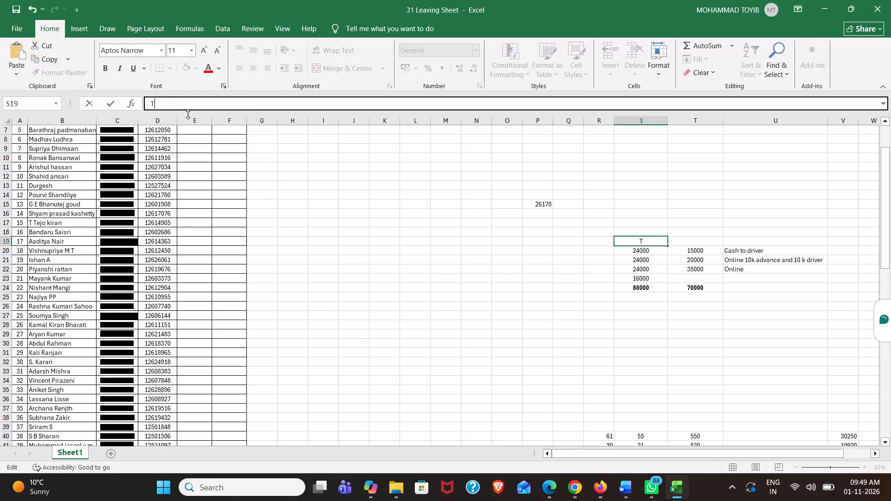
type("OTAL")
left_click(105, 69)
double_click(154, 101)
left_click(109, 73)
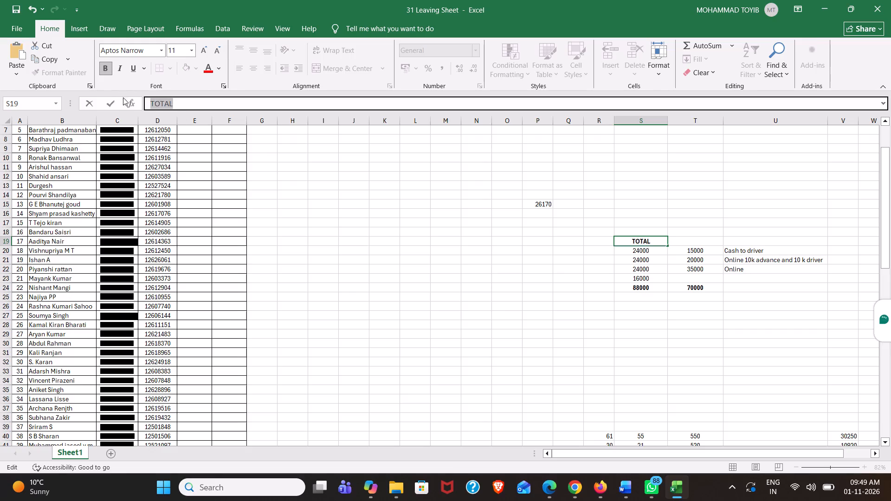
Enter the bold heading "PAID" in T19, above the 15000 amount, and choose font size 12 for it.
left_click(695, 243)
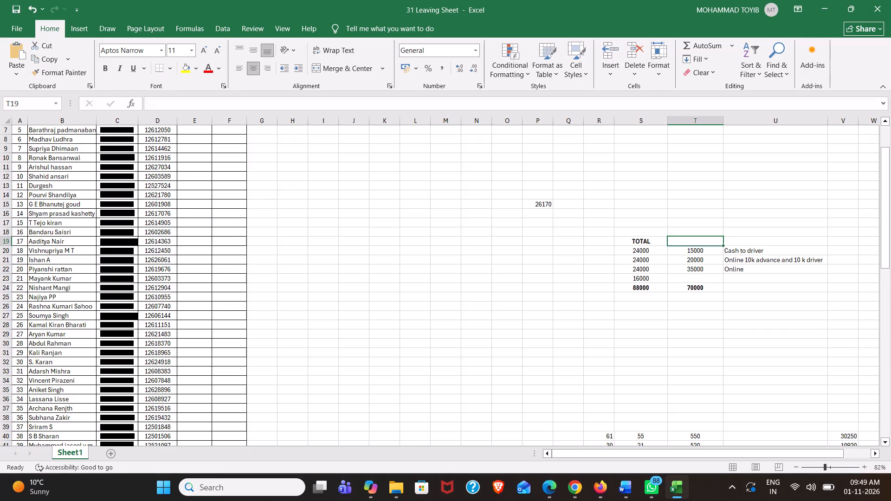
left_click(198, 105)
left_click(108, 71)
key("shift+p")
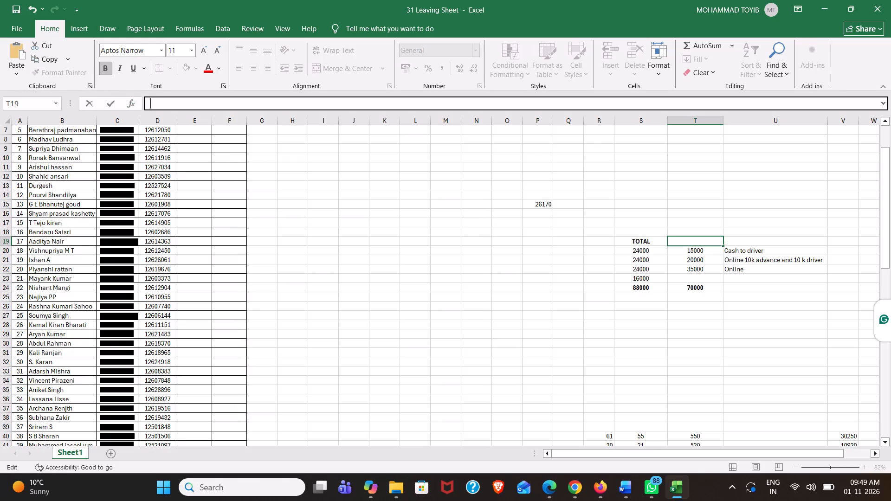
type("AID")
left_click(195, 53)
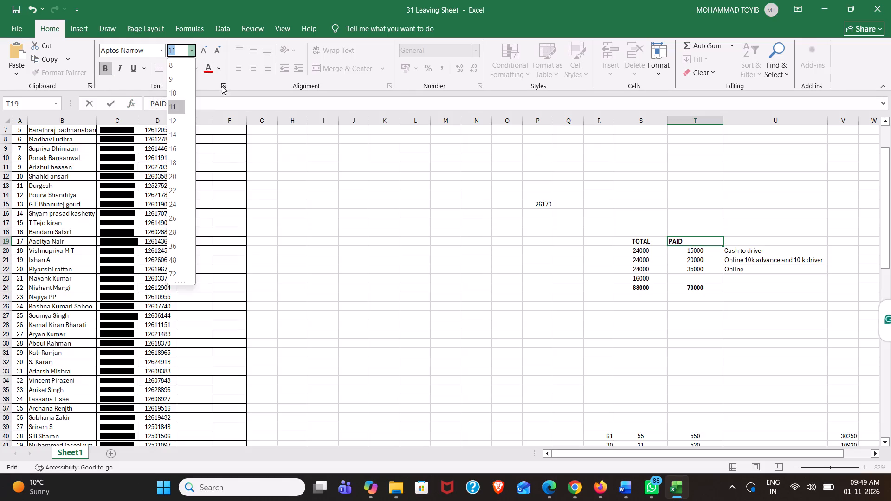
left_click(176, 124)
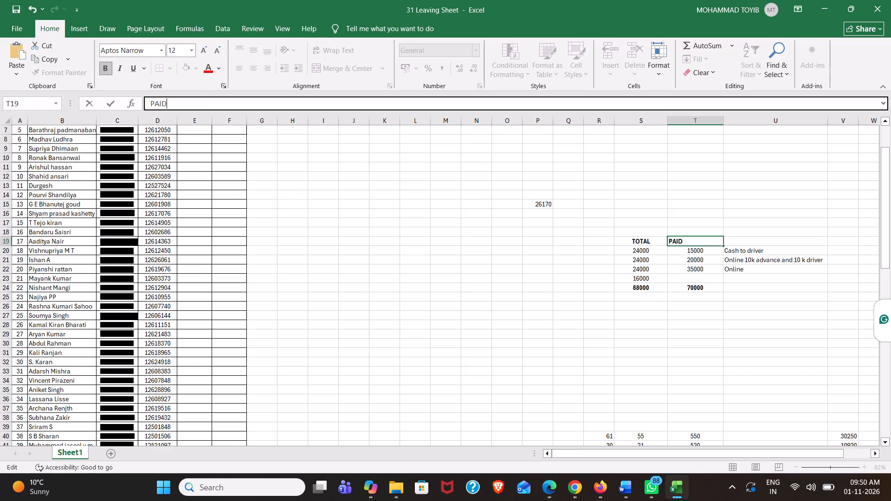
Set the font size of the TOTAL heading in S19 to 12.
left_click(632, 240)
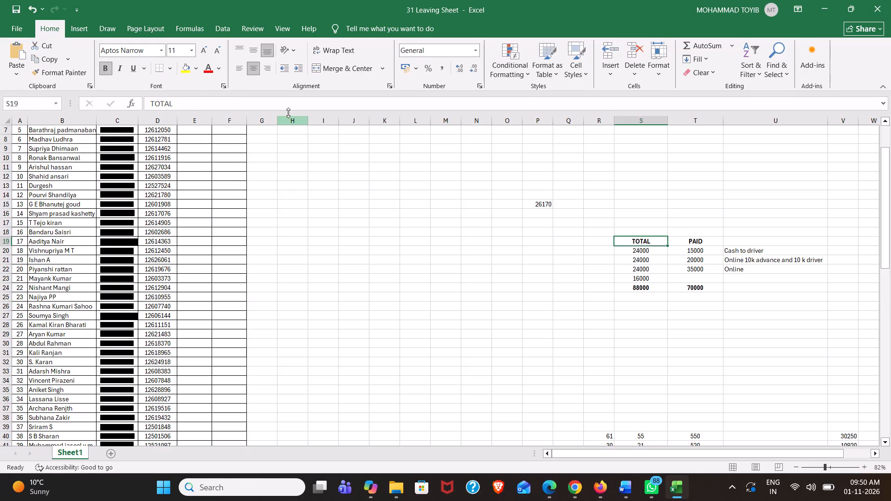
left_click(193, 55)
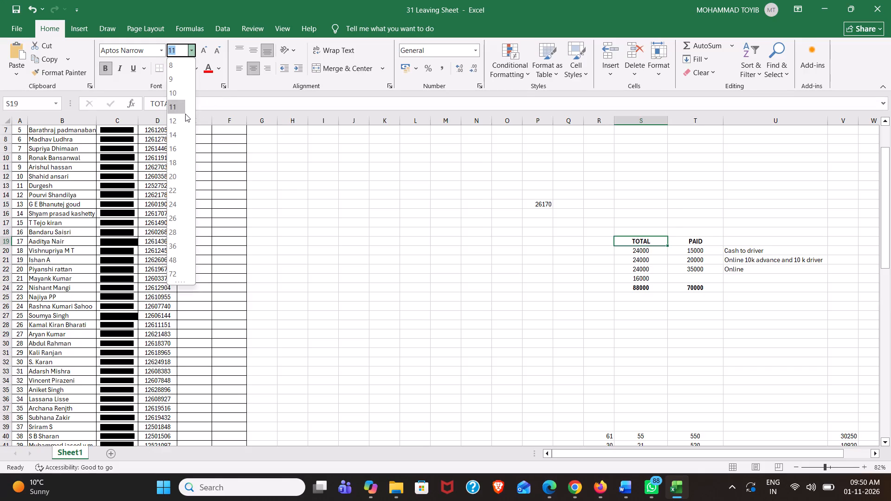
left_click(185, 116)
left_click(732, 352)
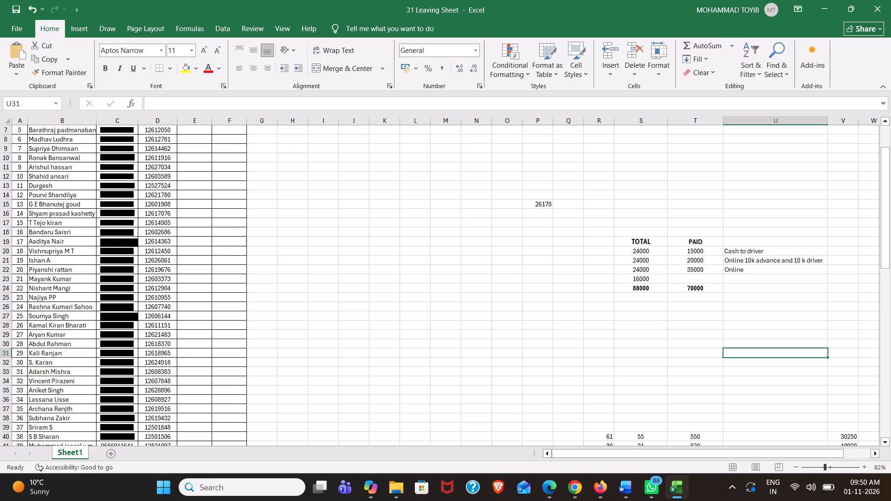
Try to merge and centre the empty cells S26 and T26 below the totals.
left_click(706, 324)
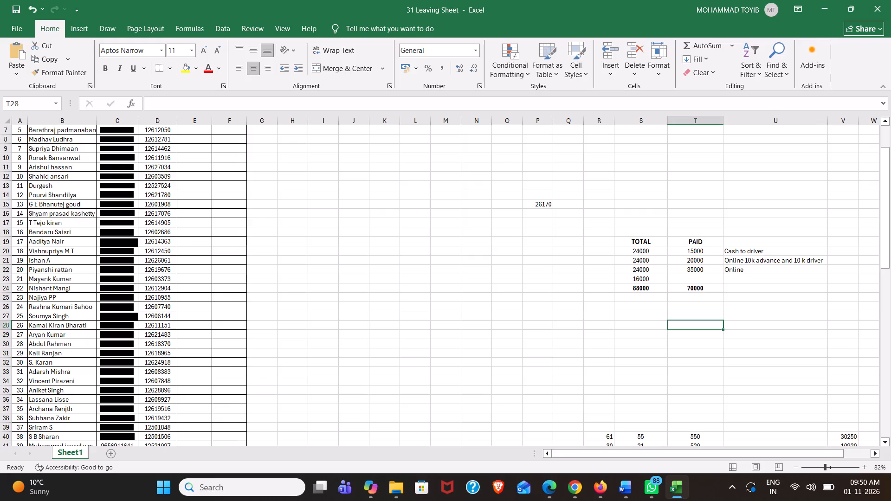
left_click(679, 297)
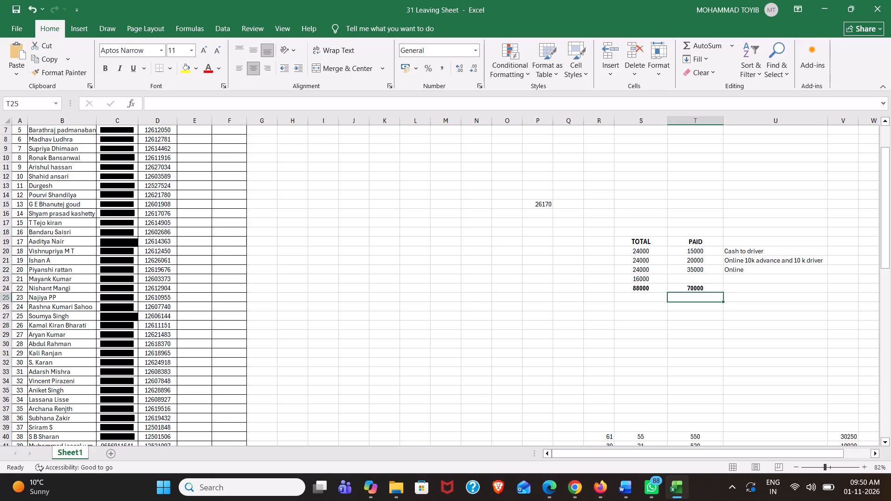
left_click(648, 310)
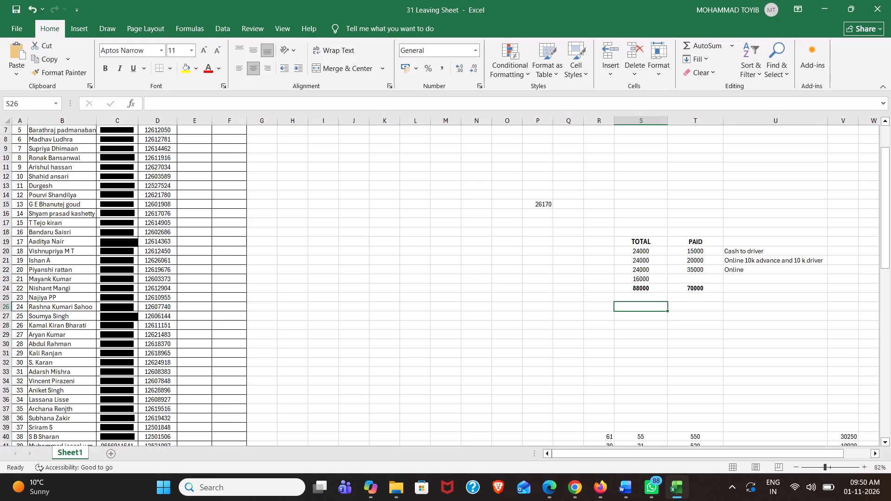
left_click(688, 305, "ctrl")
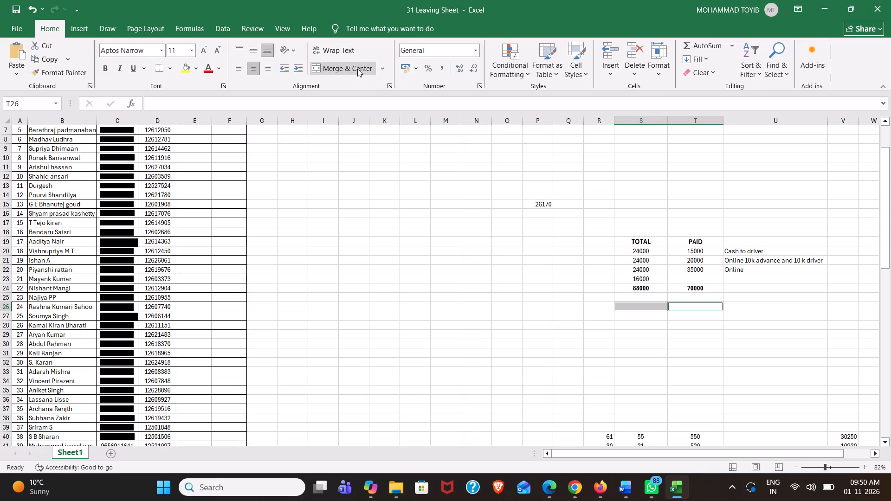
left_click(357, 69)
Enter the note "Remaining = 18000" in S26, below the totals row.
left_click(642, 308)
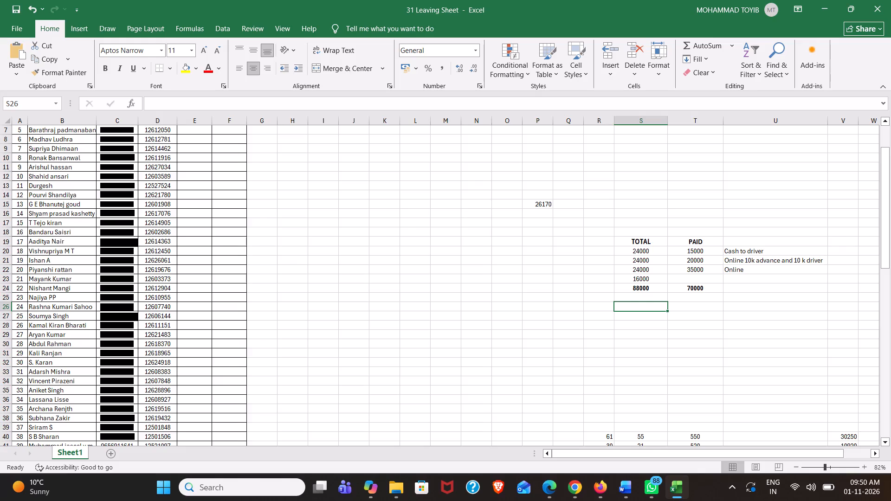
type("Re")
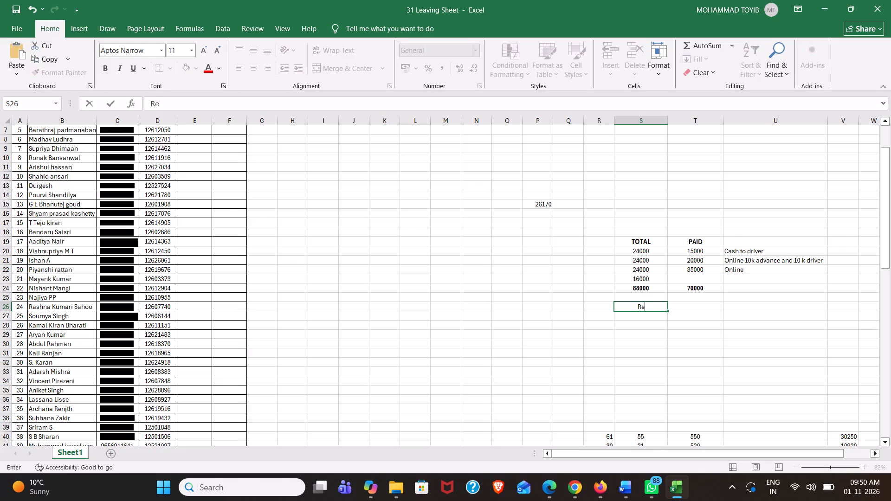
type("maining")
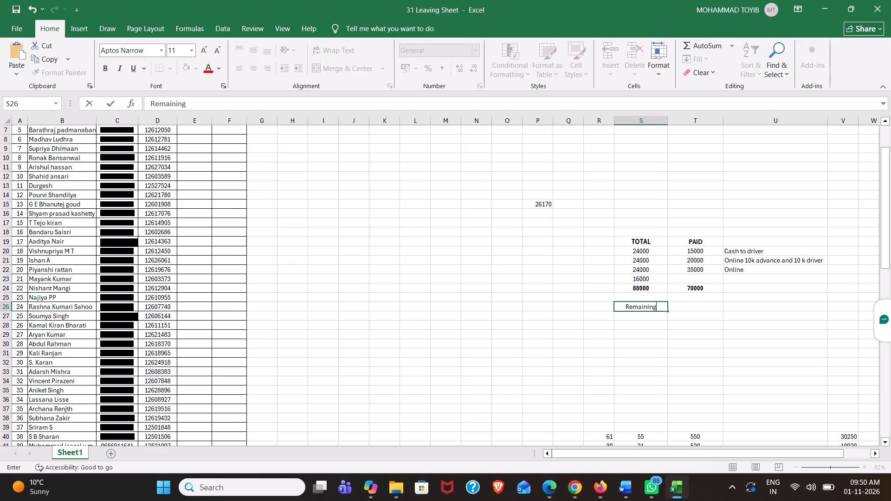
key("space")
type("=")
key("space")
type("18000")
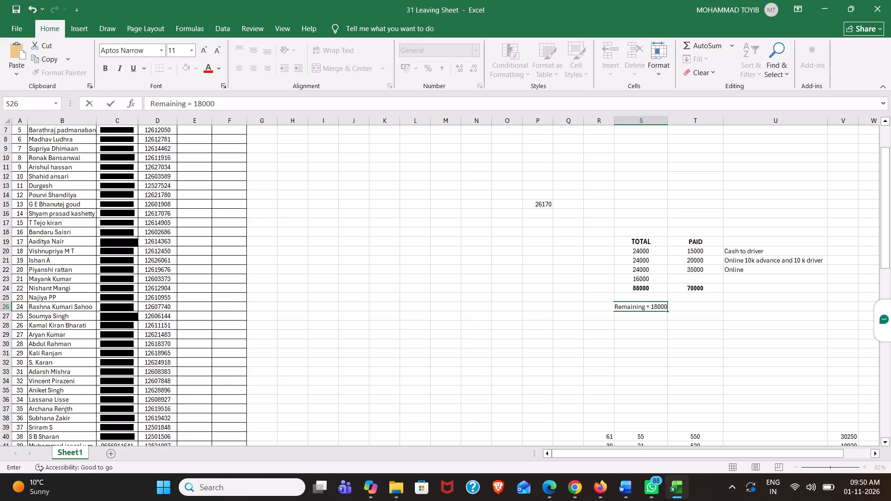
Make the whole "Remaining = 18000" note in S26 bold and set its font size to 12.
triple_click(182, 102)
left_click(183, 102)
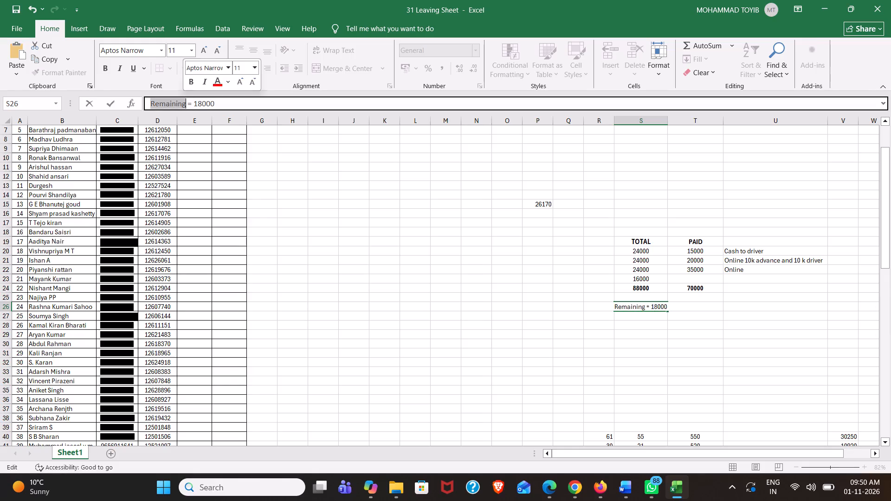
triple_click(200, 103)
left_click(200, 103)
triple_click(201, 103)
left_click(201, 103)
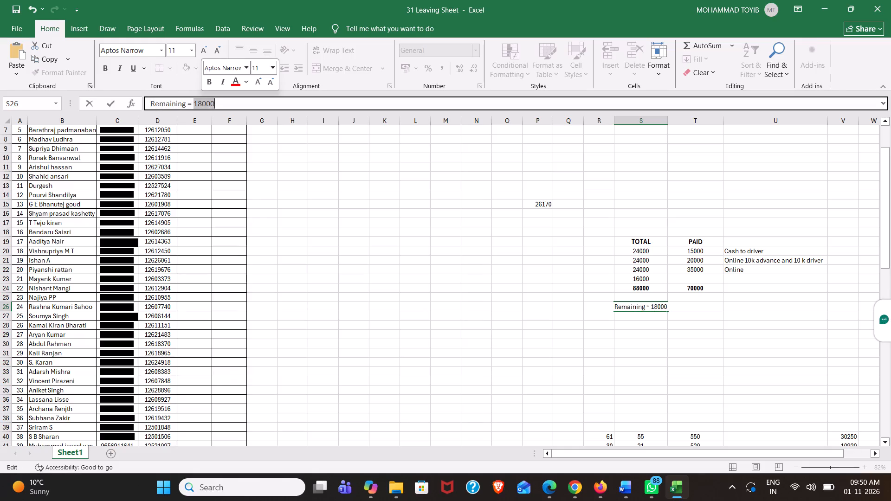
triple_click(201, 103)
left_click(109, 66)
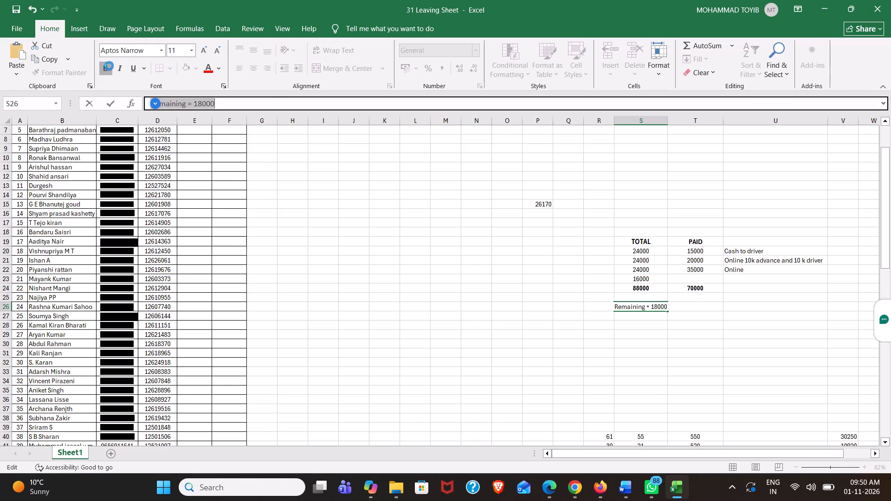
left_click(189, 51)
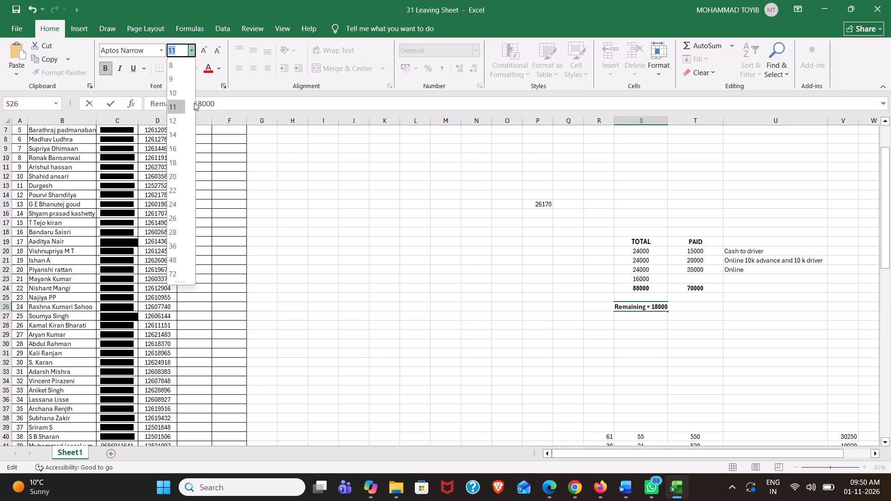
left_click(178, 125)
left_click(400, 324)
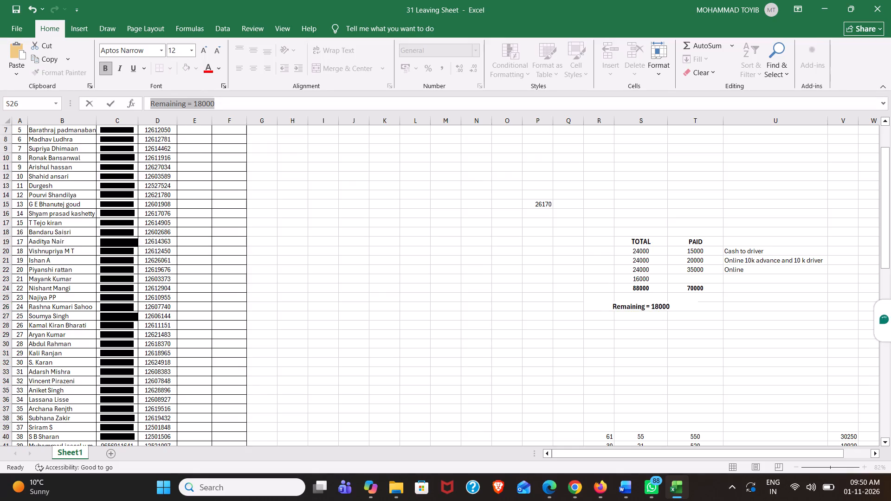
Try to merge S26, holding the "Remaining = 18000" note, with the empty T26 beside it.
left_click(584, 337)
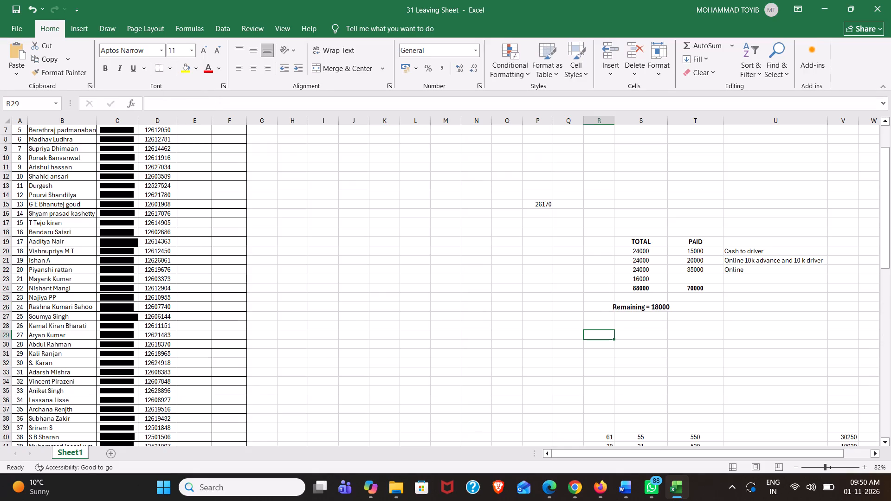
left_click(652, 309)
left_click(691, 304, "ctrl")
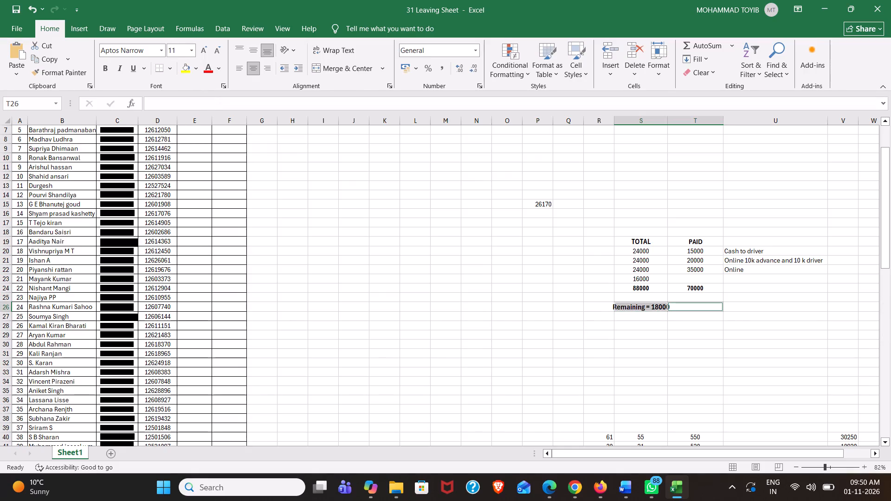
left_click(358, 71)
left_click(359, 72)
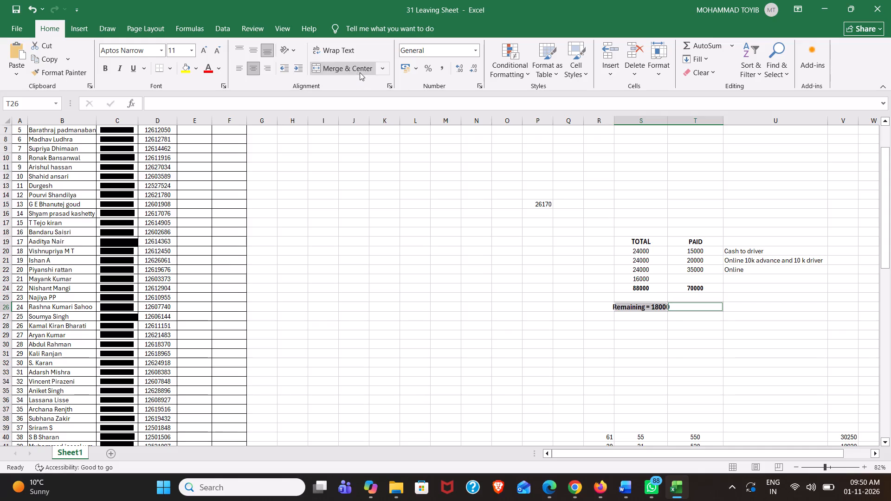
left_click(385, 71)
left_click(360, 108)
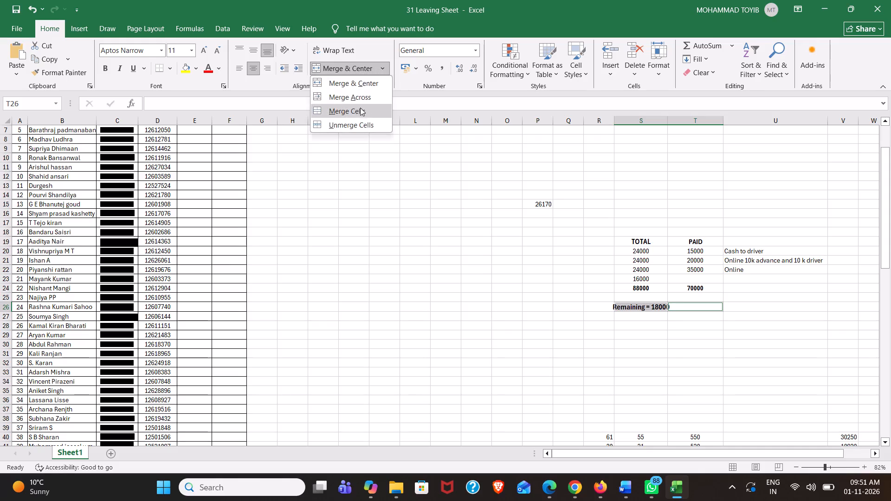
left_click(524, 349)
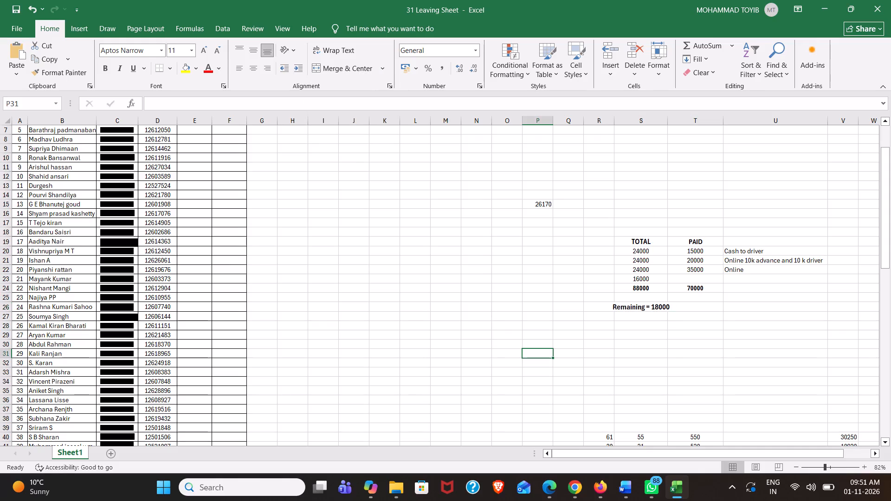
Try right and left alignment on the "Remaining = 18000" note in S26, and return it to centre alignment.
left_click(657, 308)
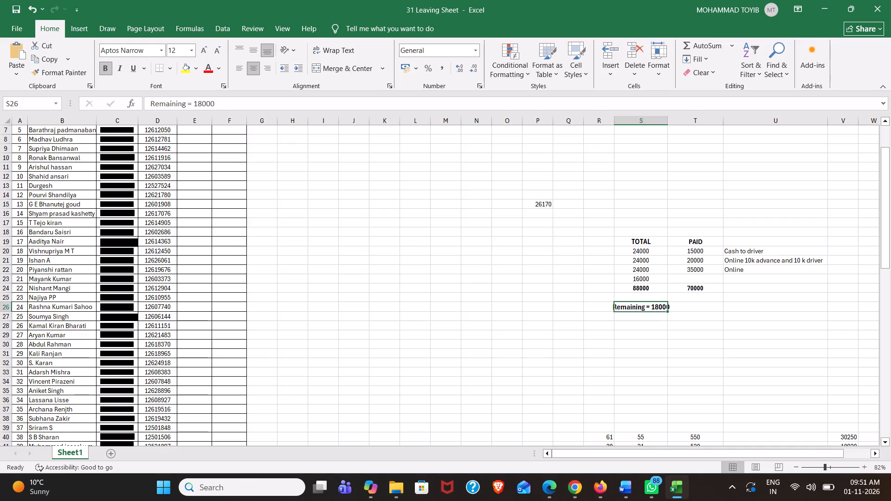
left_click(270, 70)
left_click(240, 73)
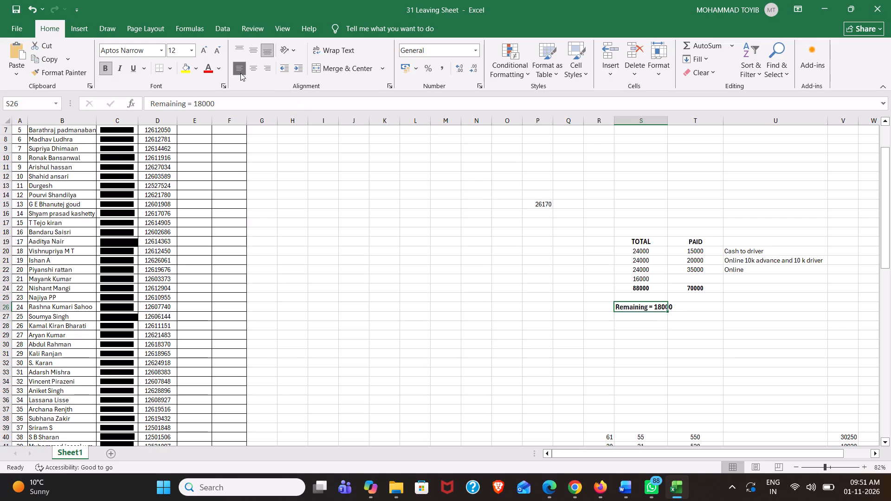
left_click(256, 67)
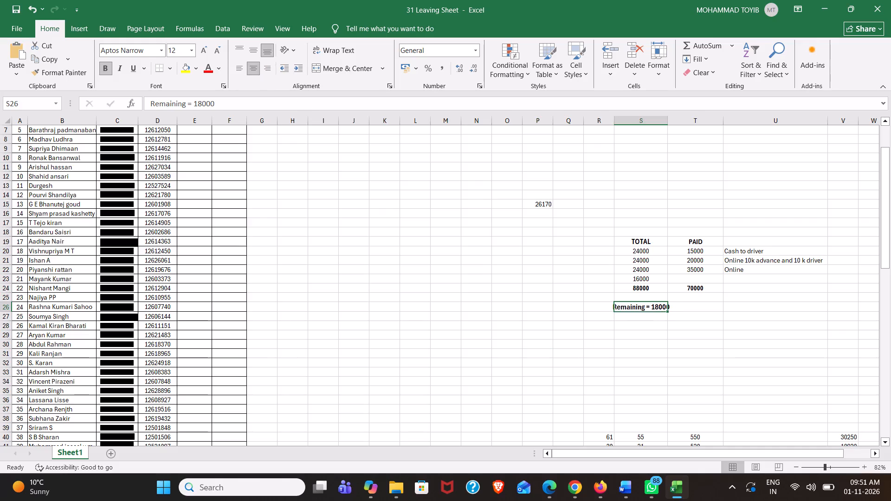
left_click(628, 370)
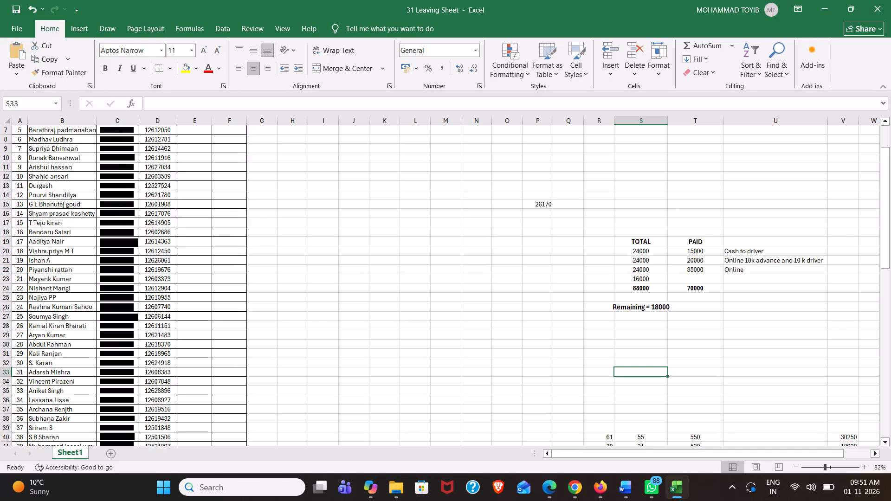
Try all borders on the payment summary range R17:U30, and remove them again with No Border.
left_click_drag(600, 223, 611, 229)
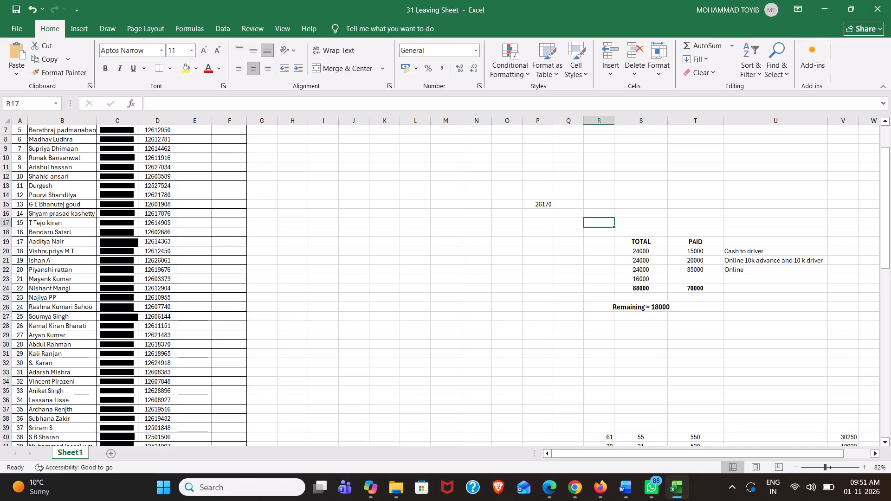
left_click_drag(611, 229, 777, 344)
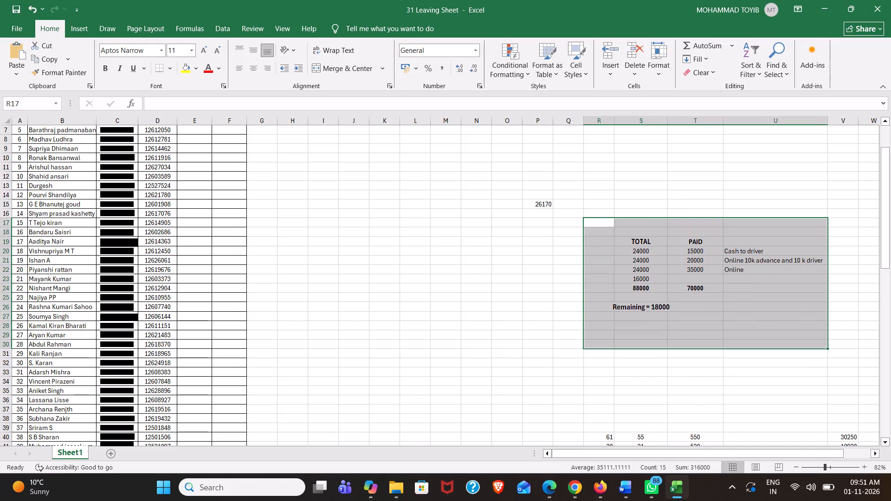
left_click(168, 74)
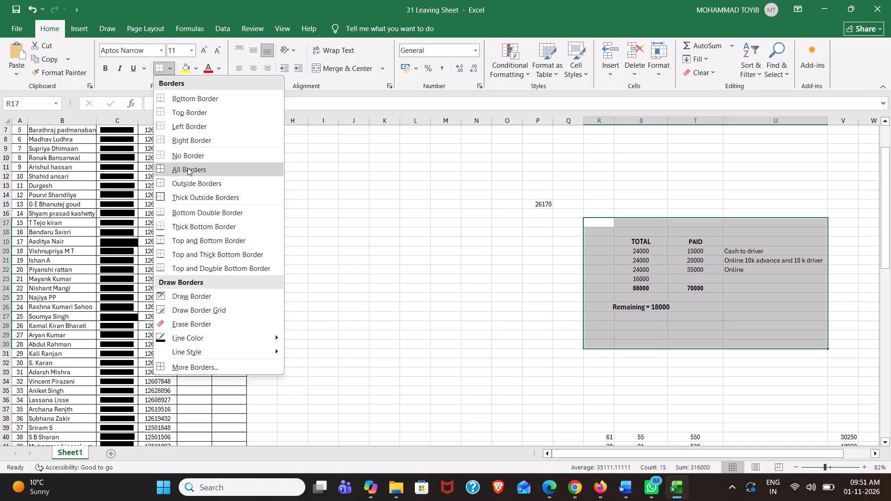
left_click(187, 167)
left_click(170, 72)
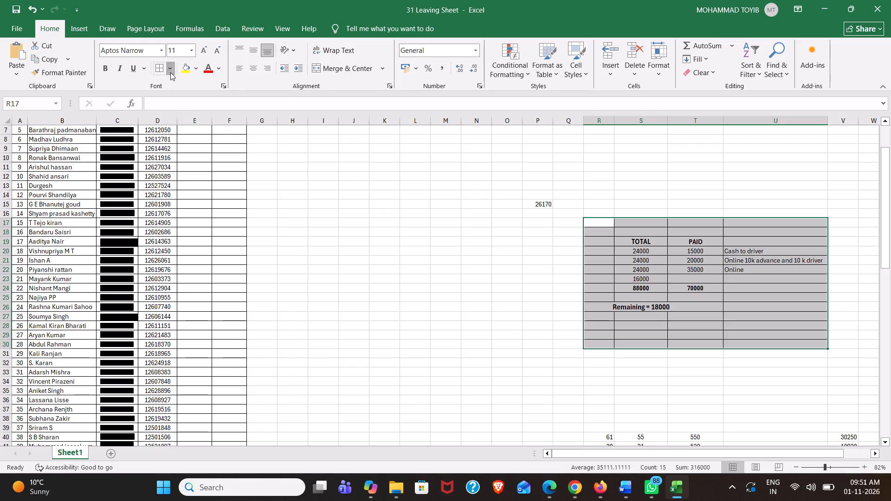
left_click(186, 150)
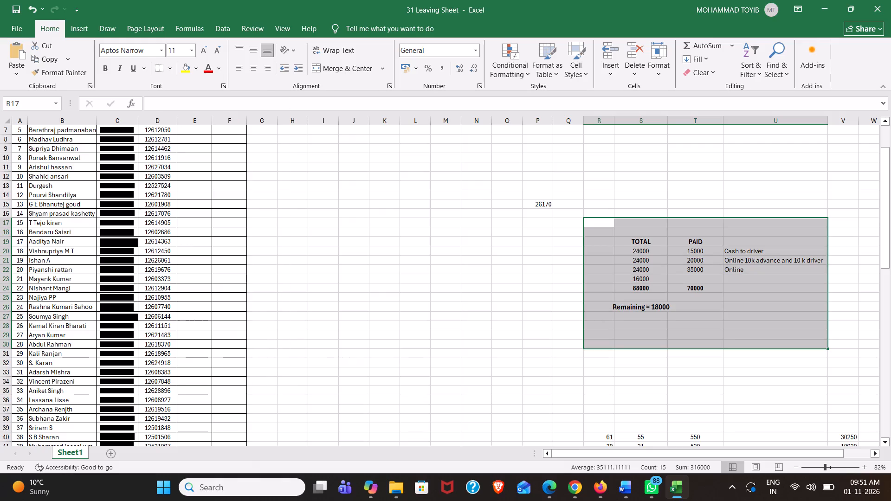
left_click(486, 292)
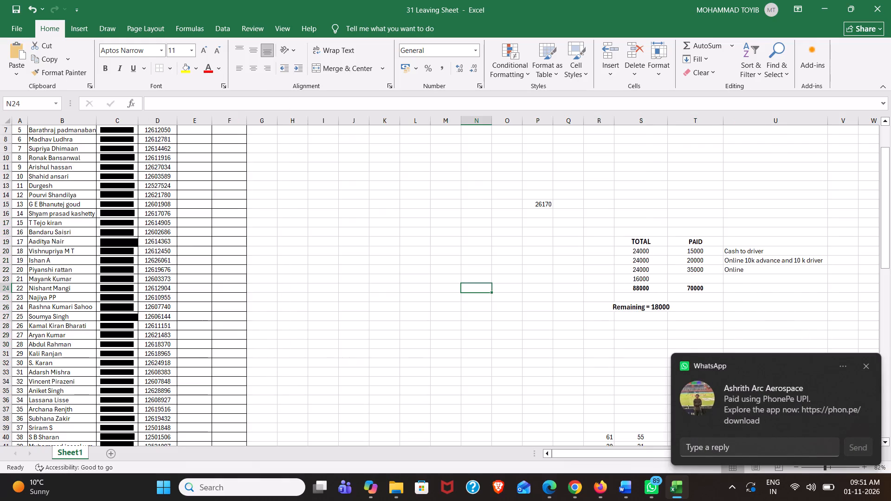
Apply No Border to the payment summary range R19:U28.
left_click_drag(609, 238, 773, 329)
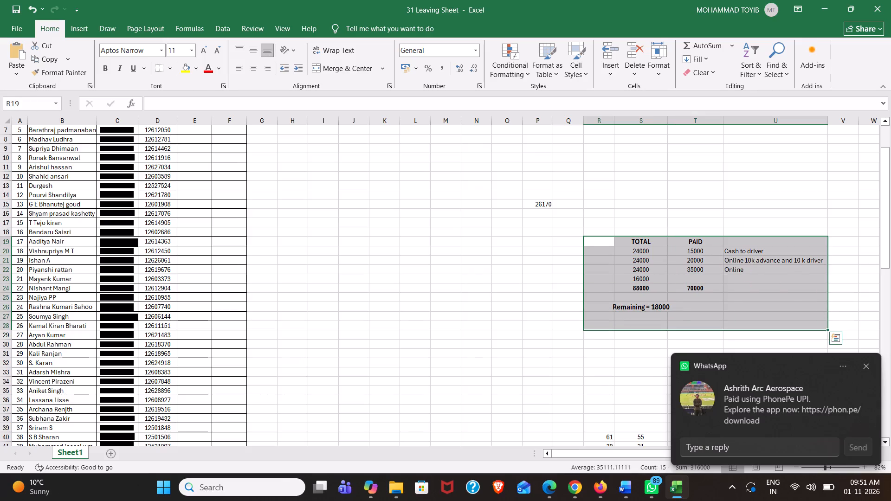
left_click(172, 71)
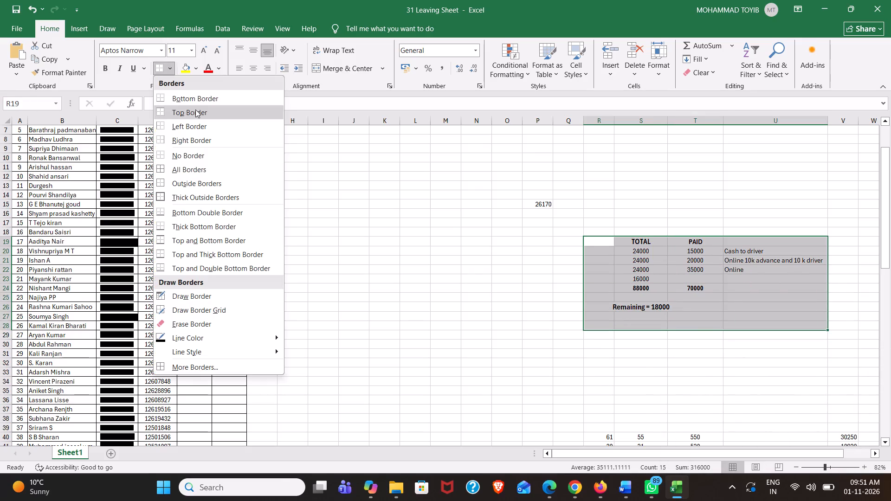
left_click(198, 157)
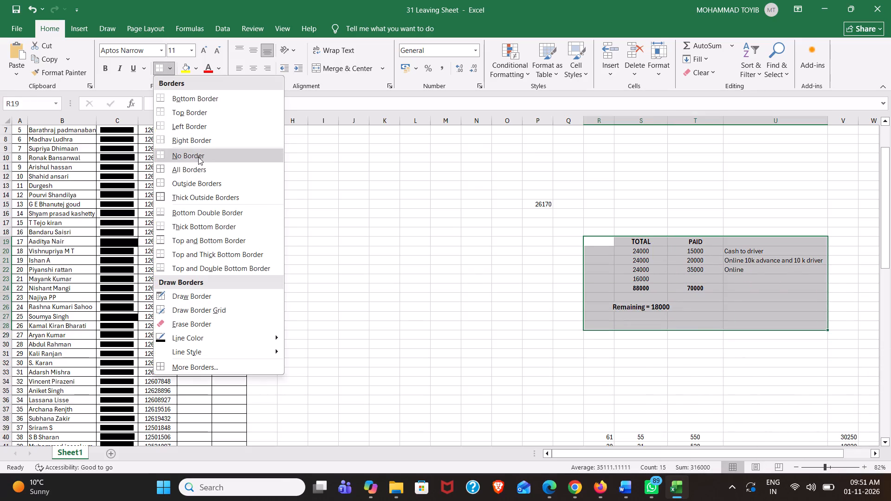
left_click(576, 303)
Put thick outside borders around R18:U29, enclosing the TOTAL and PAID figures, their comments and the remaining note.
left_click_drag(607, 232, 609, 232)
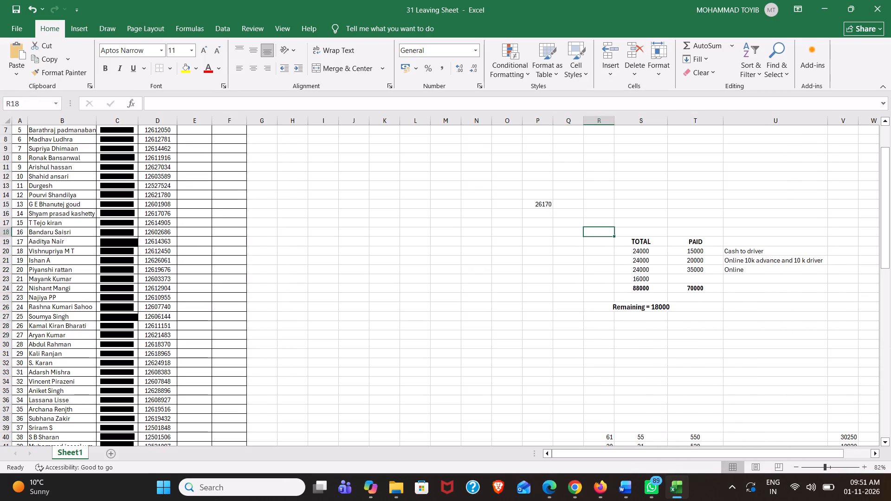
left_click_drag(609, 232, 792, 338)
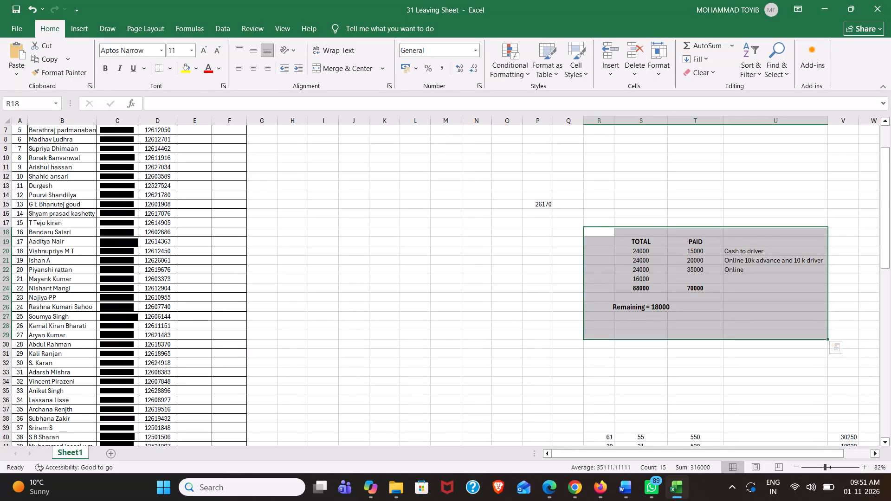
left_click(173, 70)
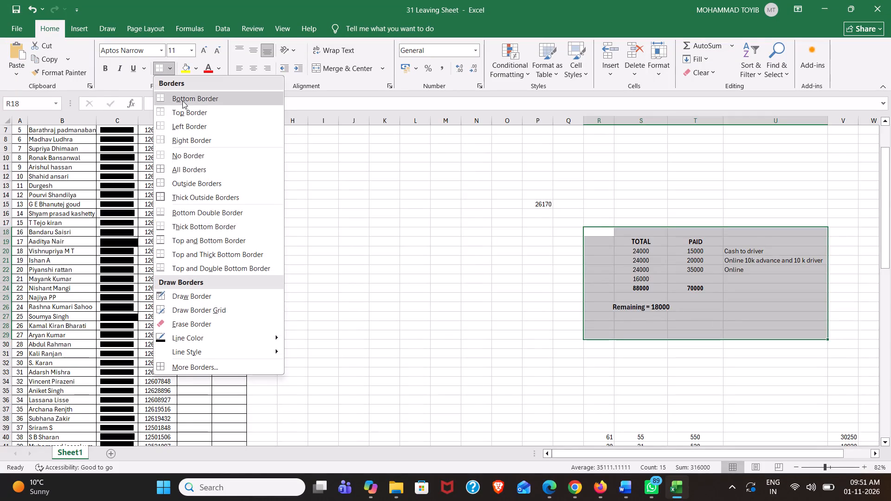
left_click(188, 193)
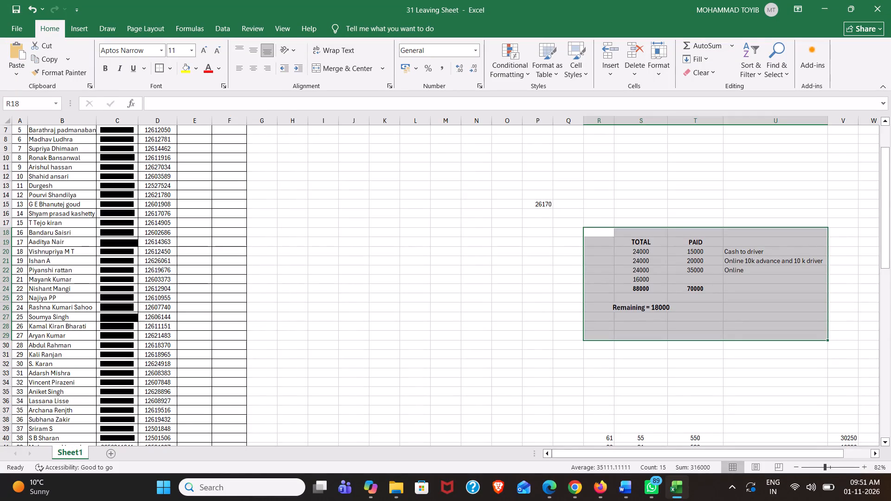
left_click(415, 232)
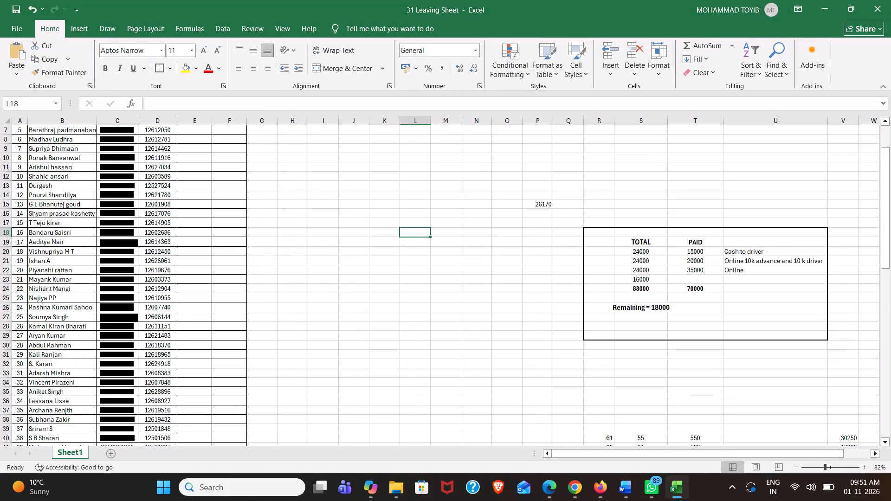
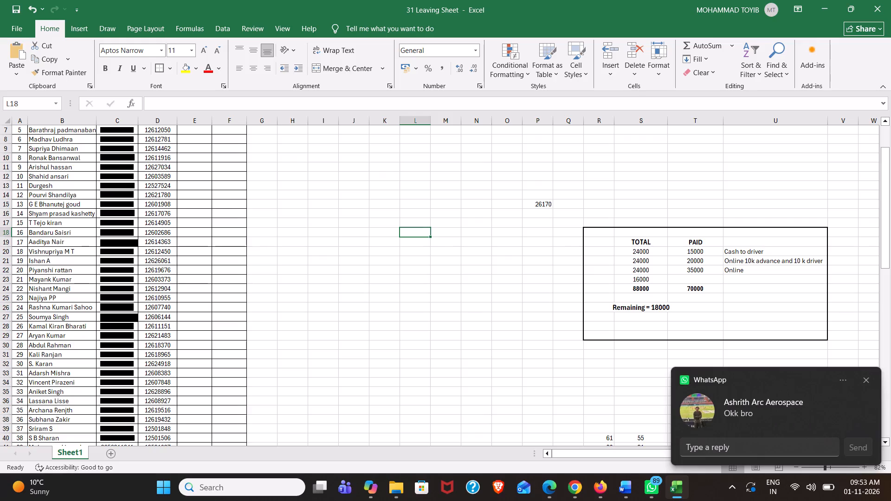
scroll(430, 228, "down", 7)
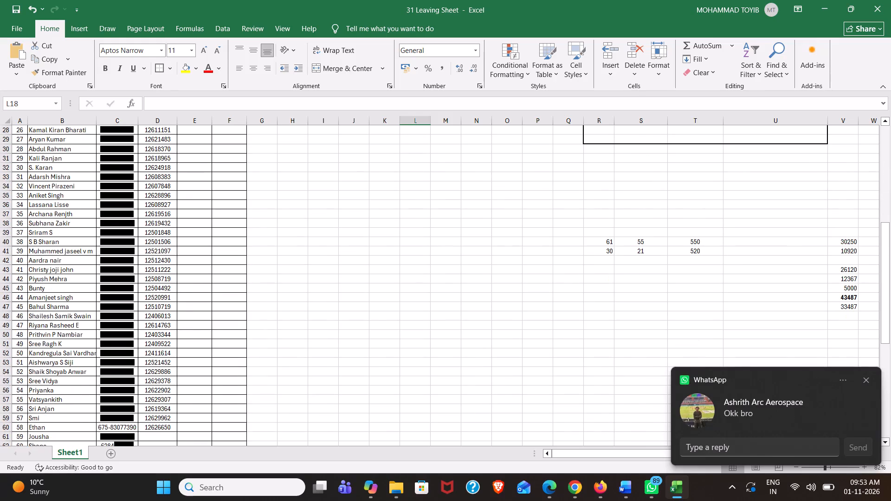
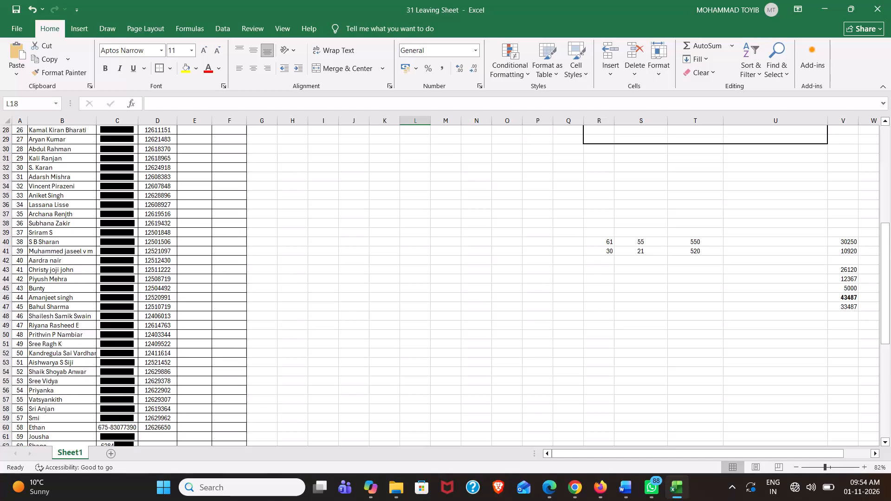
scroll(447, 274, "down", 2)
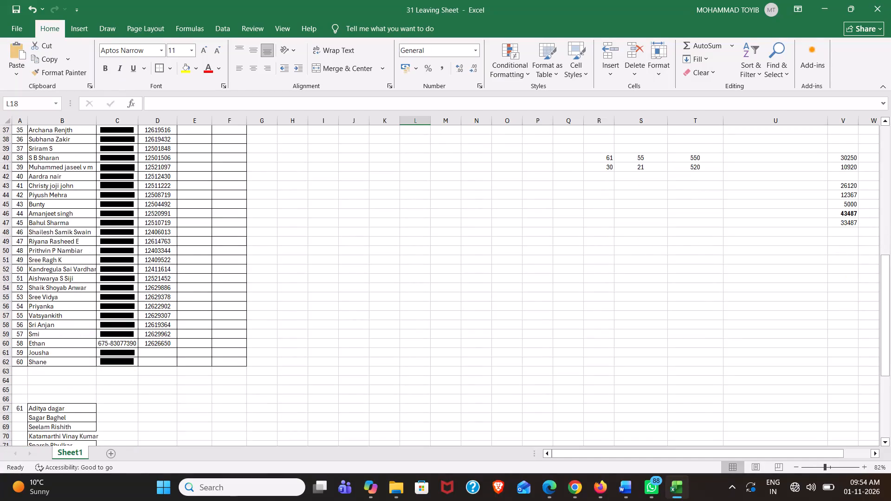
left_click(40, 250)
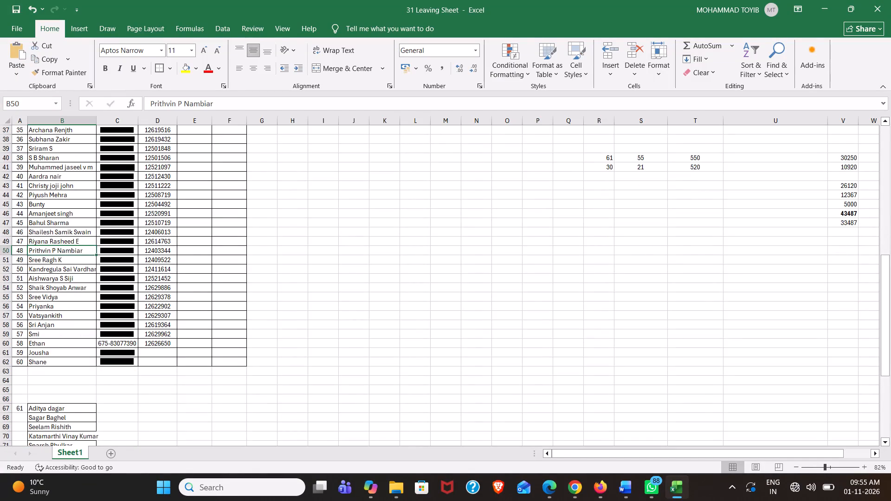
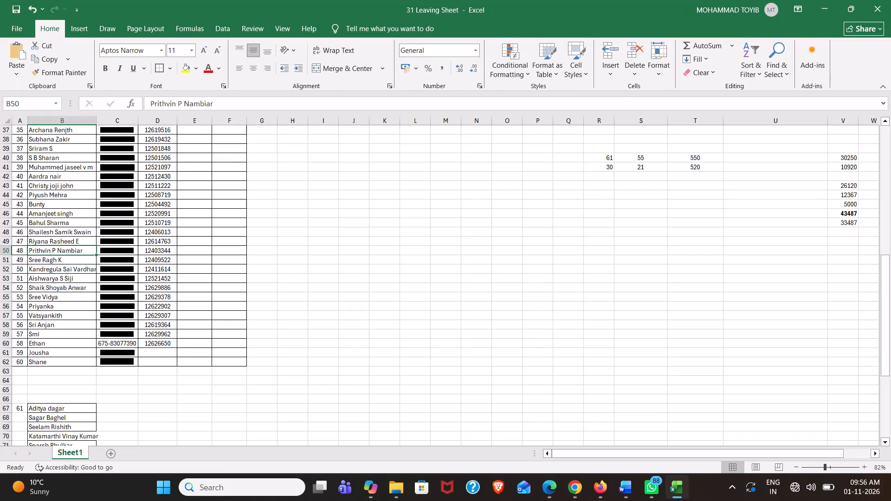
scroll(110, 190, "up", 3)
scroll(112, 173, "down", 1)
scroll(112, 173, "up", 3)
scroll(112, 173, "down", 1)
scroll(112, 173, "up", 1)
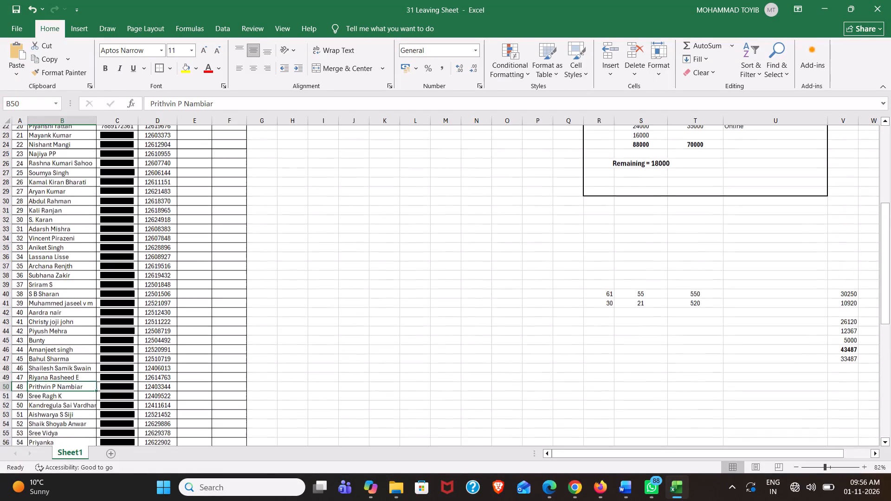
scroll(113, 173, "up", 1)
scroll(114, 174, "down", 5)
Open the recent workbook Book1 from the OneDrive Documents folder.
left_click(25, 25)
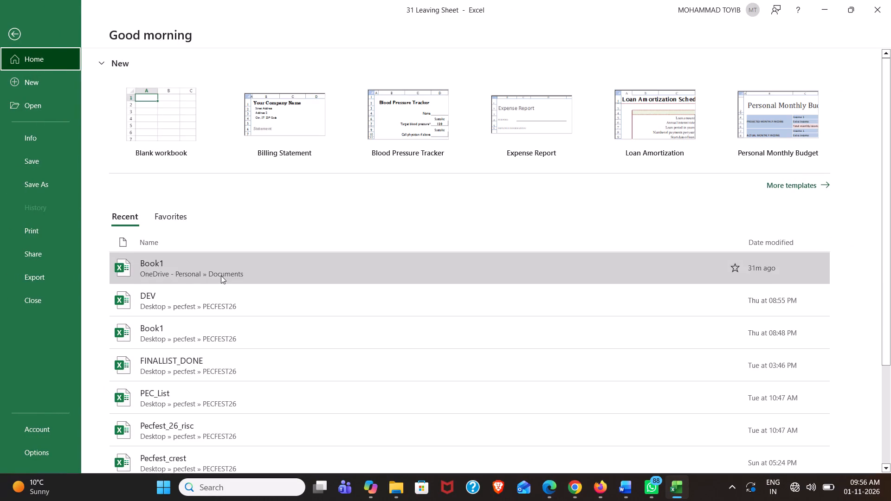
left_click(221, 276)
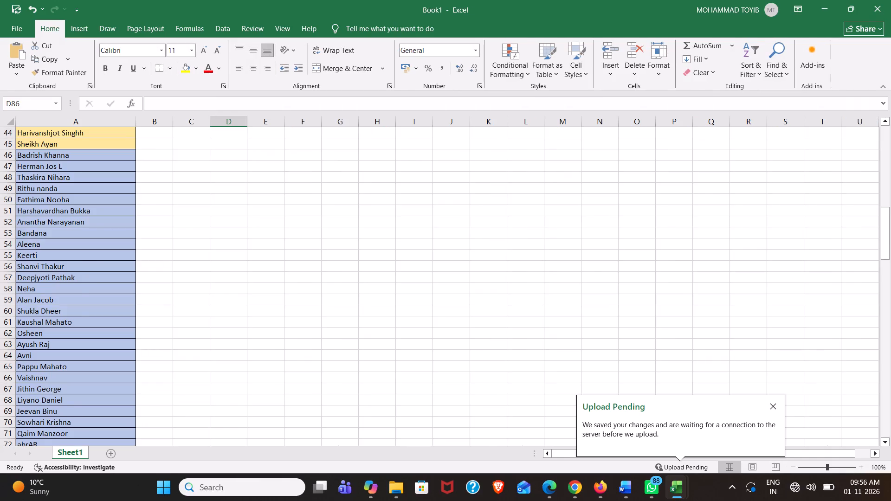
Look through the colour-filled name list in column A of Book1 and dismiss the upload notification.
scroll(213, 279, "up", 19)
scroll(213, 279, "down", 1)
scroll(213, 279, "up", 9)
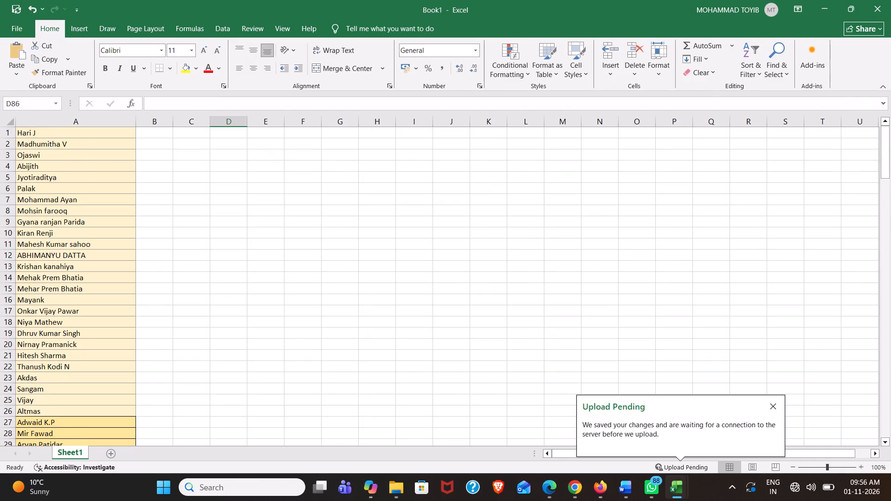
scroll(212, 279, "up", 1)
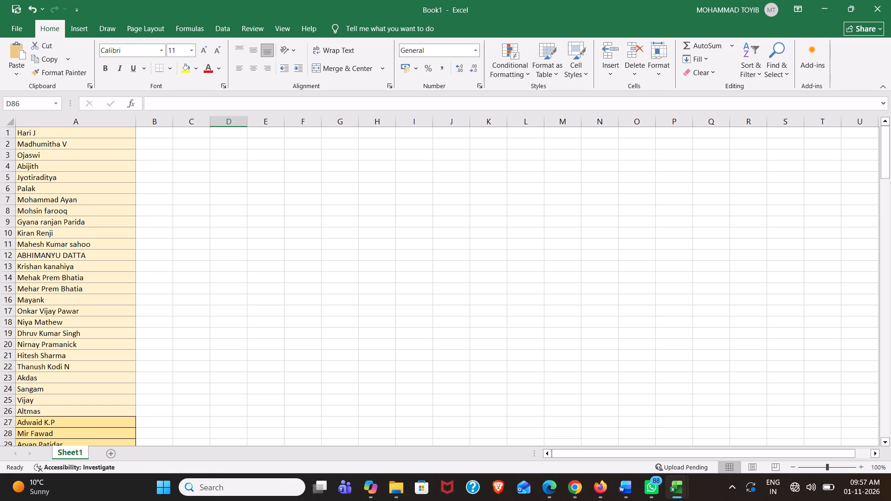
scroll(212, 279, "down", 1)
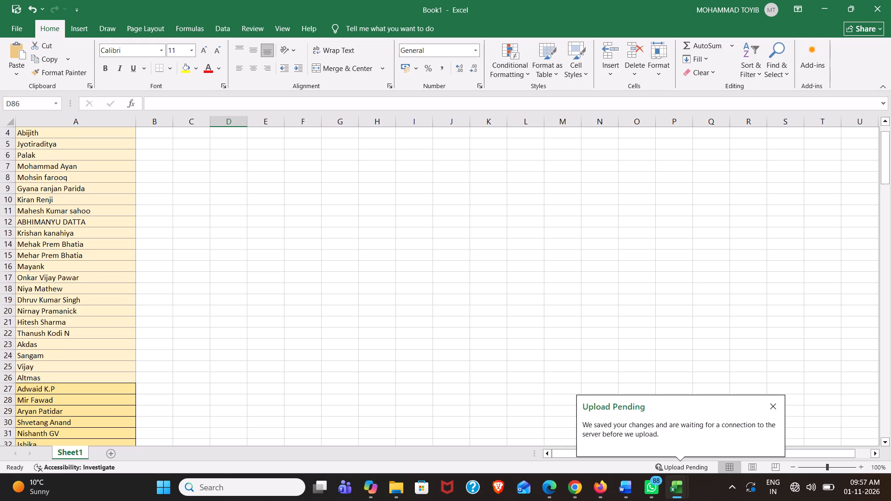
left_click(775, 406)
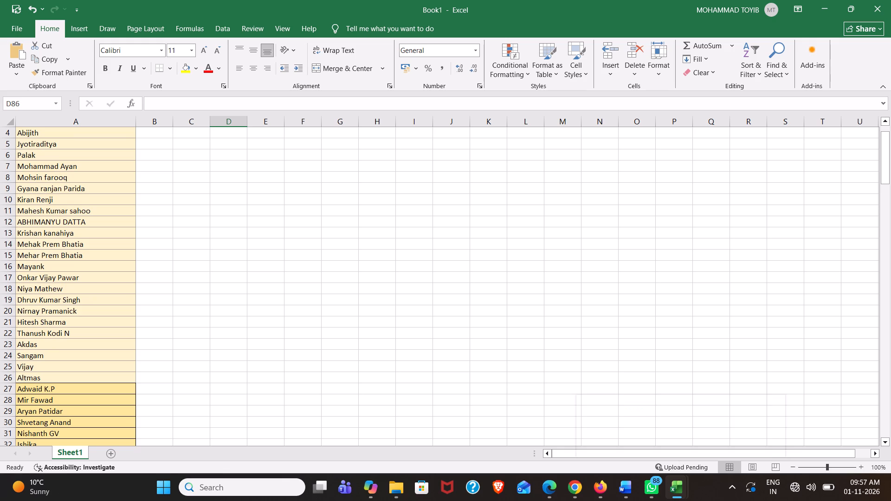